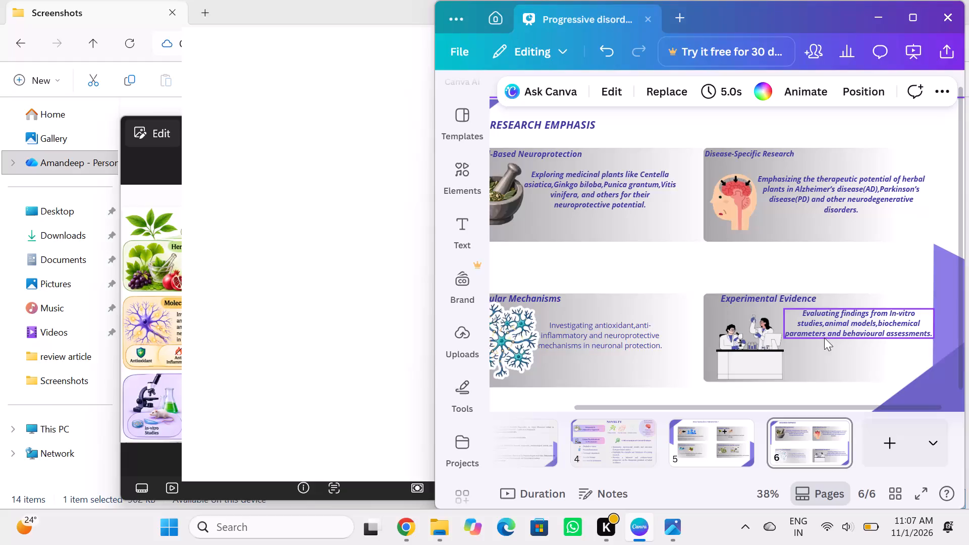
Bring up the Research Emphasis infographic in the photo viewer as the reference for the slide.
left_click(155, 339)
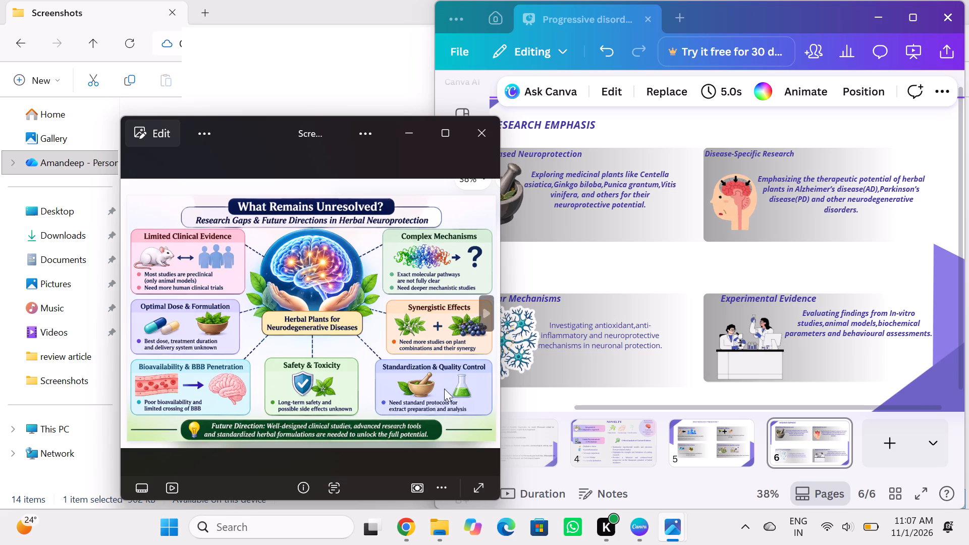
left_click(814, 354)
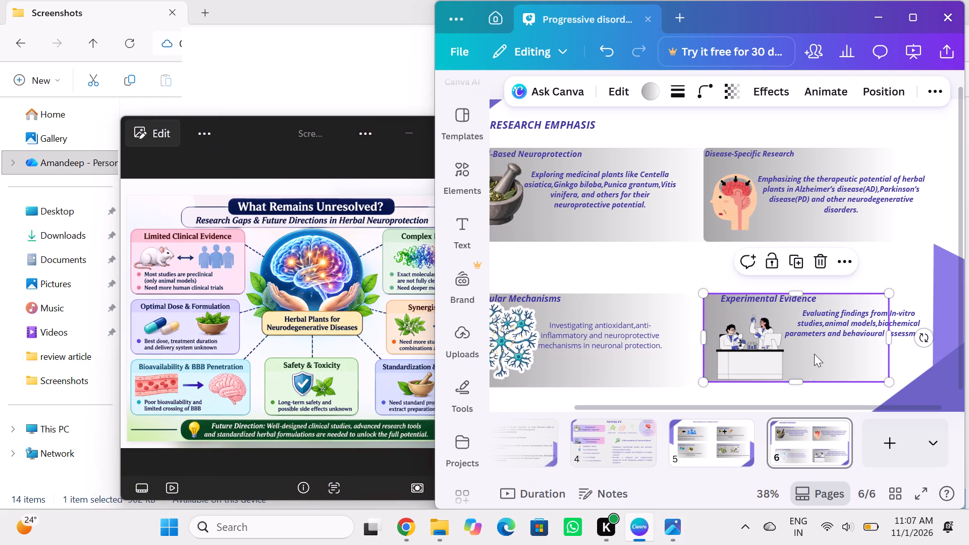
left_click(894, 274)
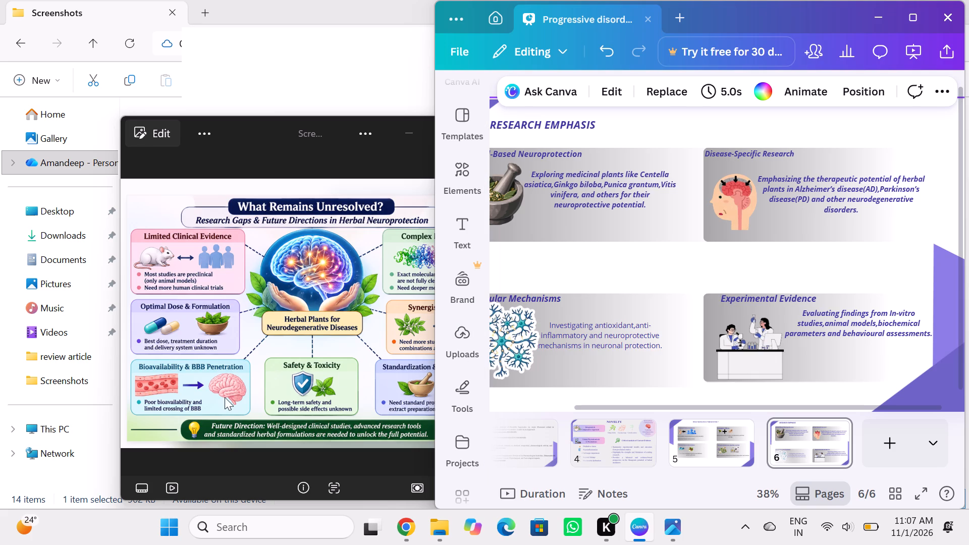
left_click(305, 257)
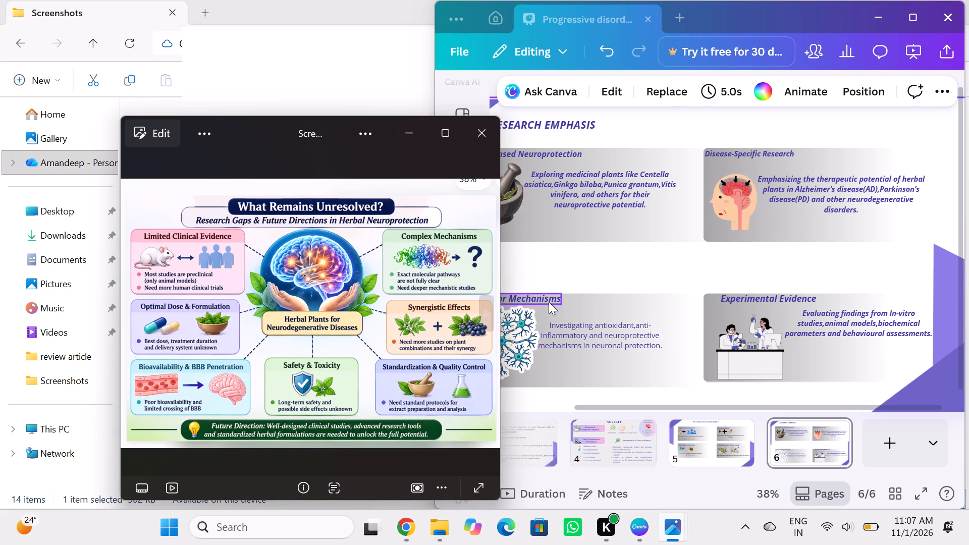
left_click(484, 305)
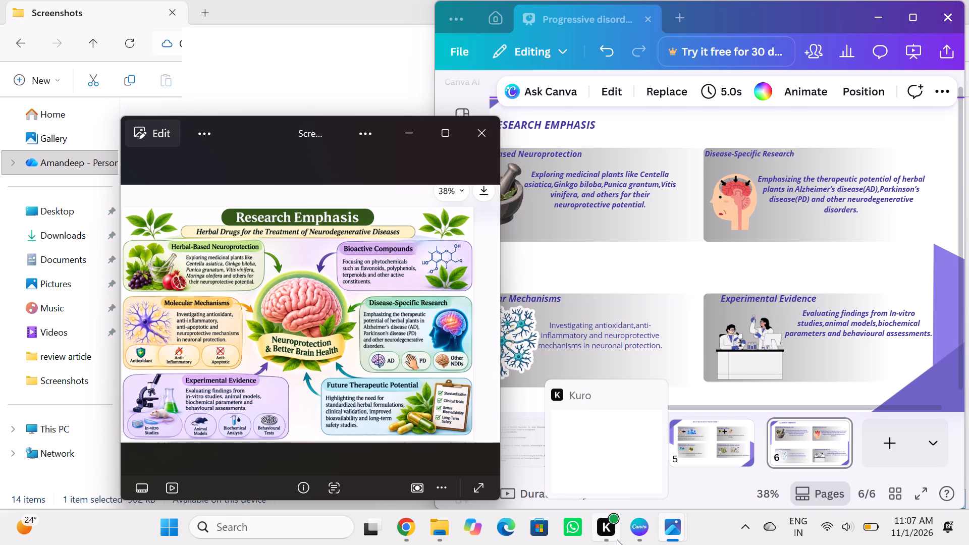
In Canva, search the elements library for "biochemical analysis" and show all the graphics results.
left_click(656, 266)
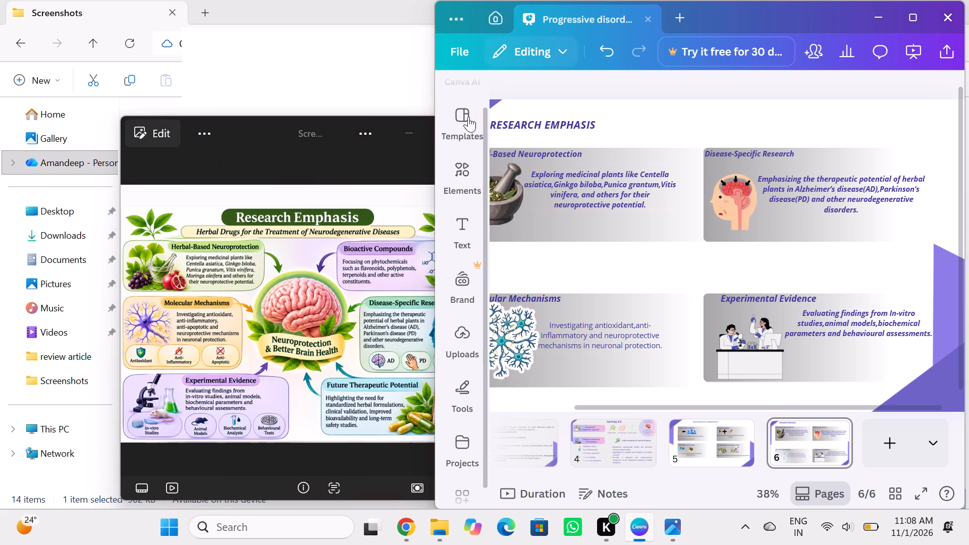
left_click(460, 172)
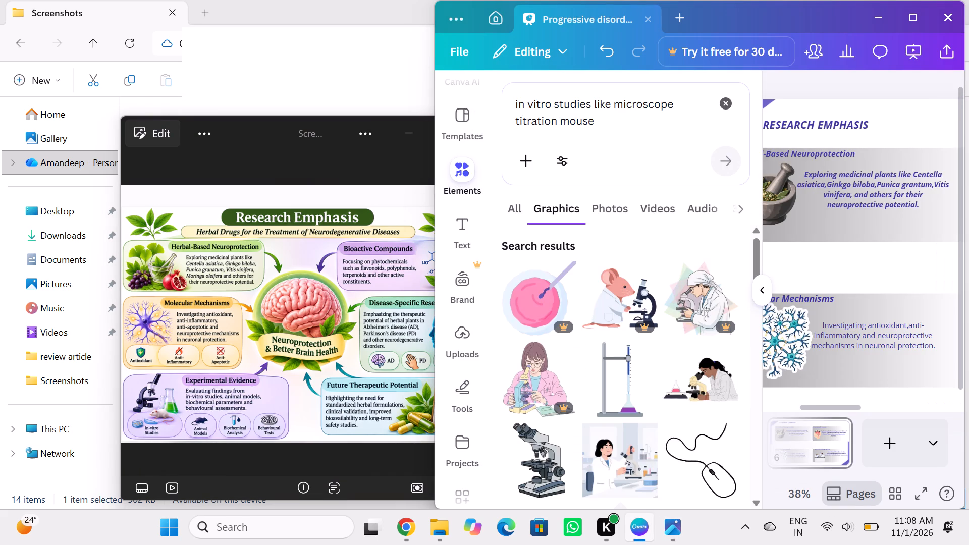
left_click(723, 106)
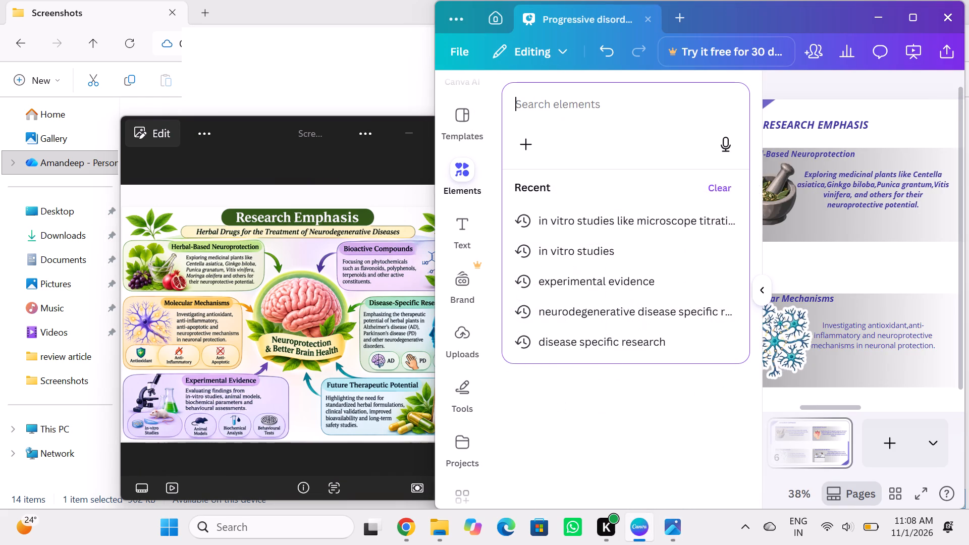
type("biov")
key("equal")
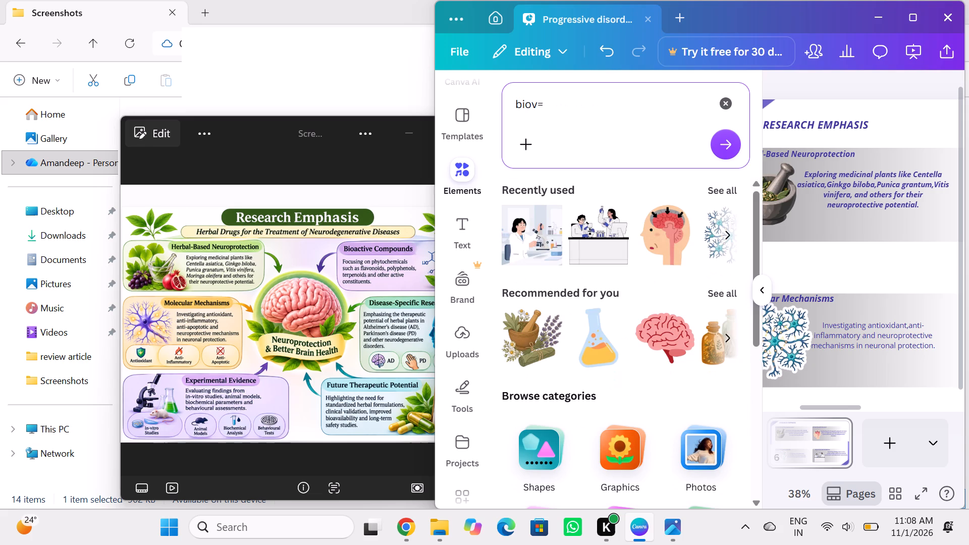
key("BackSpace")
key("BackSpace")
type("chemical analyso")
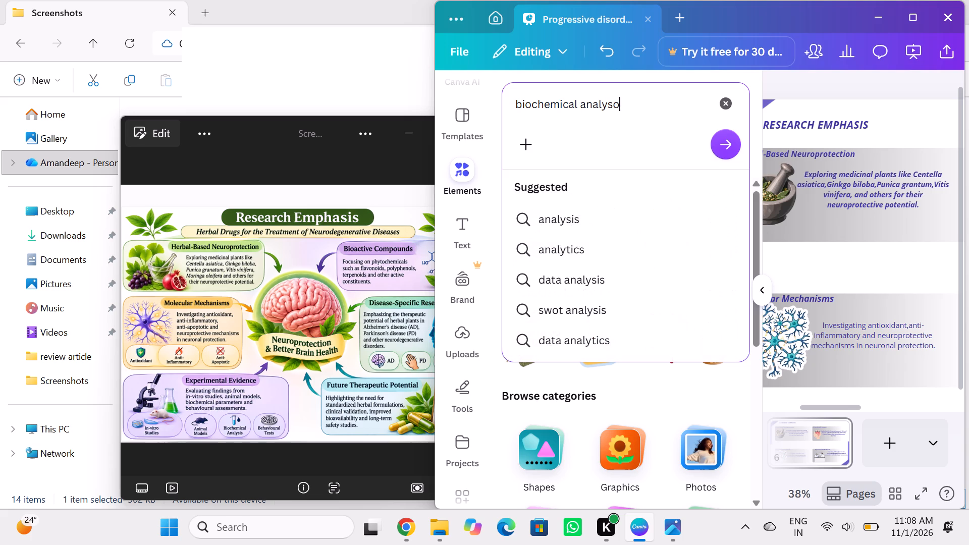
key("BackSpace")
type("is")
left_click(728, 154)
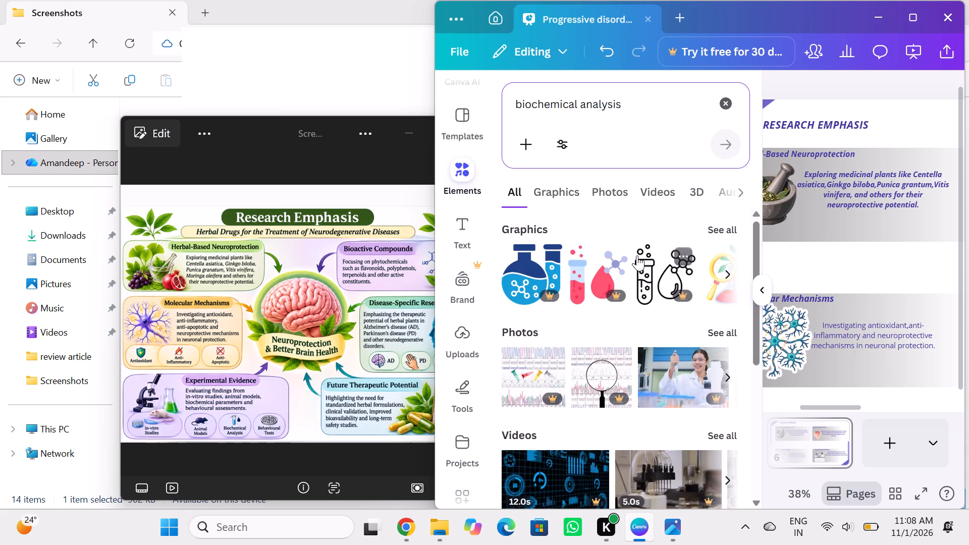
left_click(725, 223)
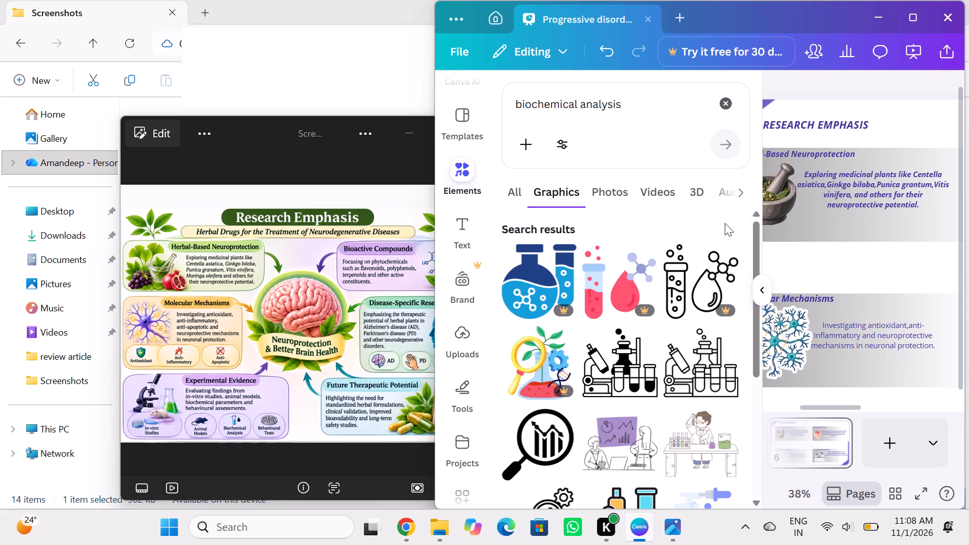
Insert the graphic of a red test tube with a blood drop and molecule on slide 6.
scroll(662, 369, "down", 1)
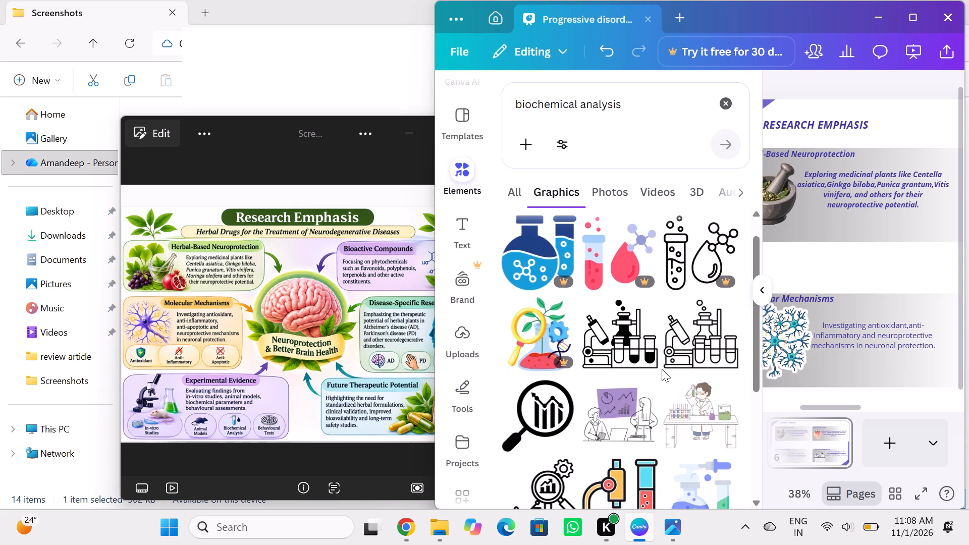
scroll(662, 369, "down", 3)
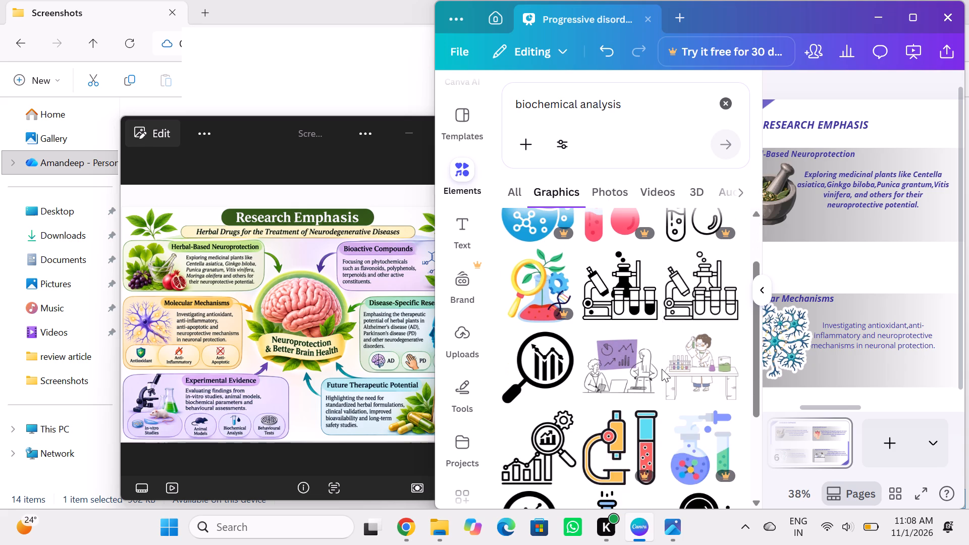
scroll(662, 369, "down", 2)
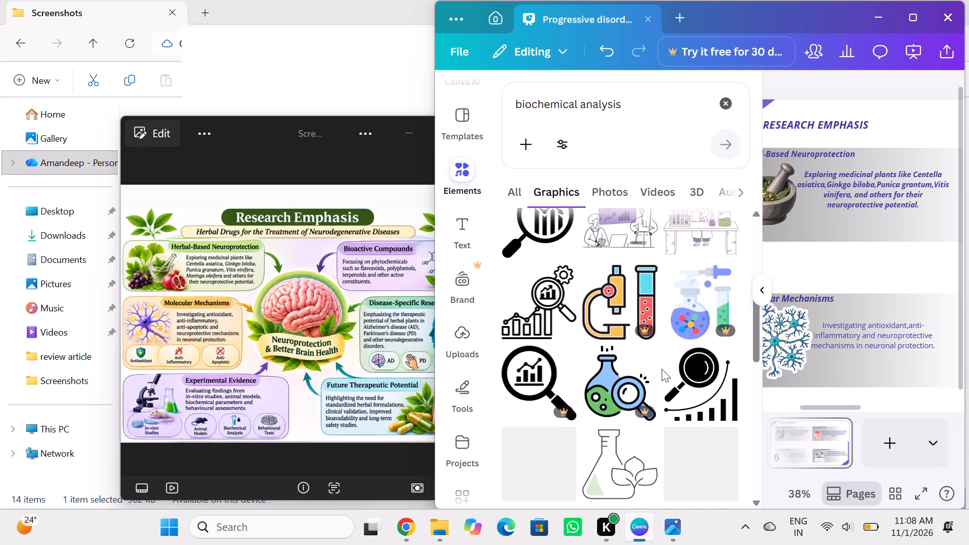
scroll(662, 369, "down", 1)
scroll(662, 369, "up", 1)
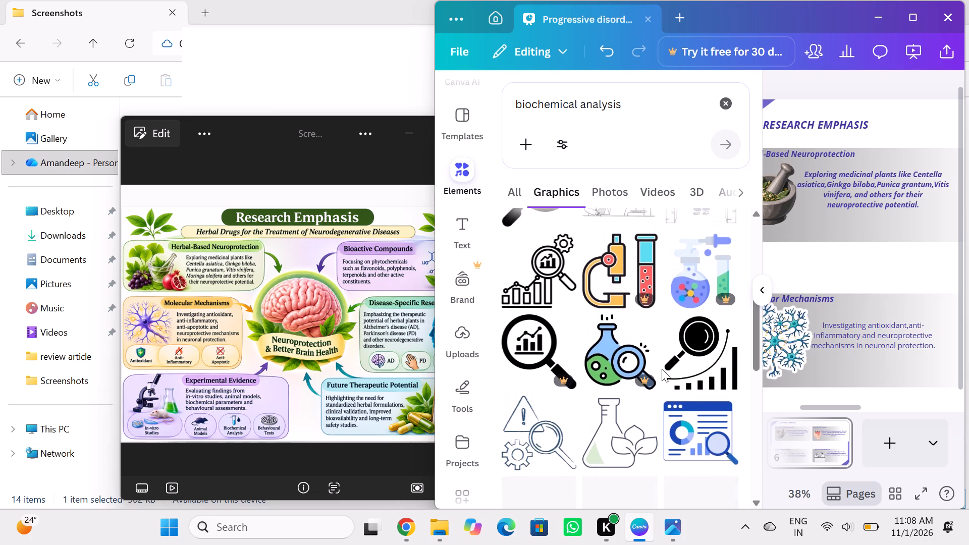
scroll(662, 369, "up", 3)
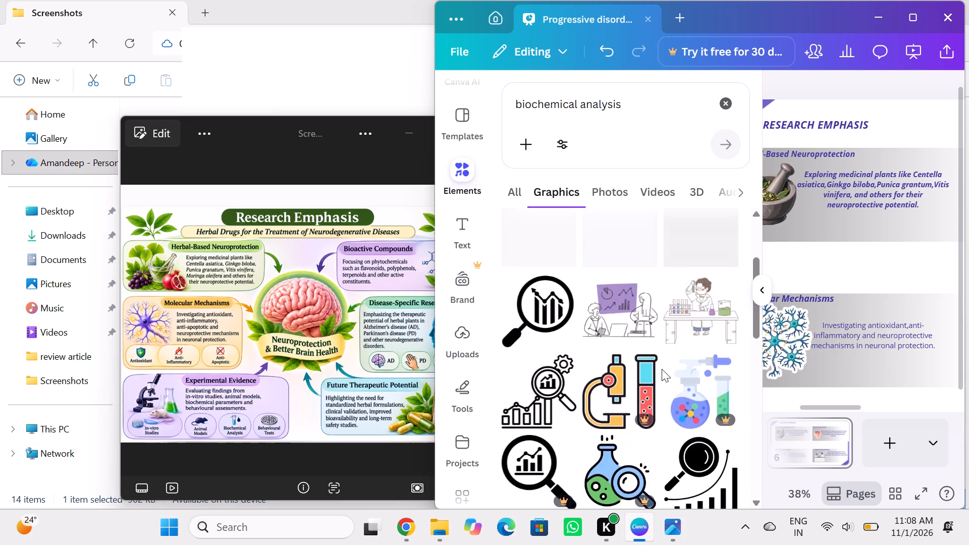
scroll(662, 369, "up", 3)
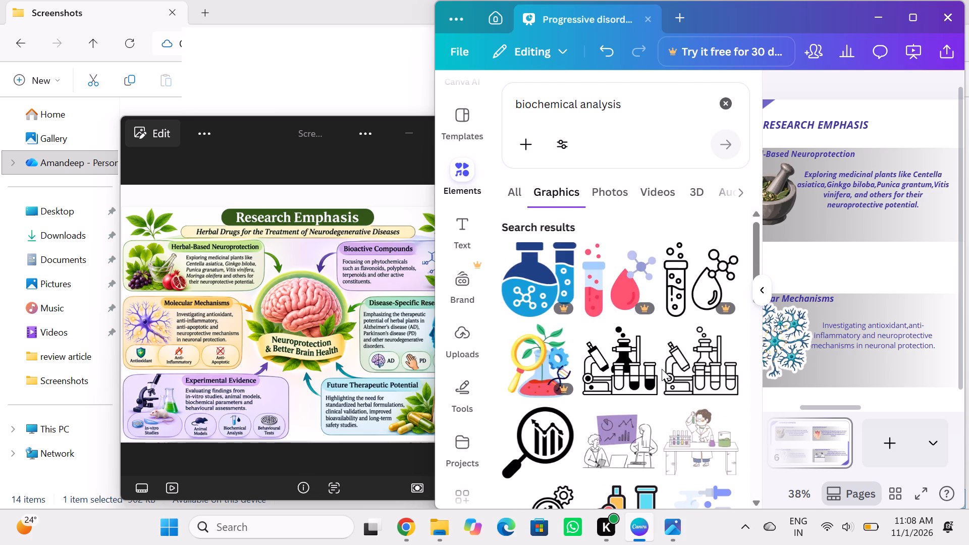
scroll(662, 369, "down", 1)
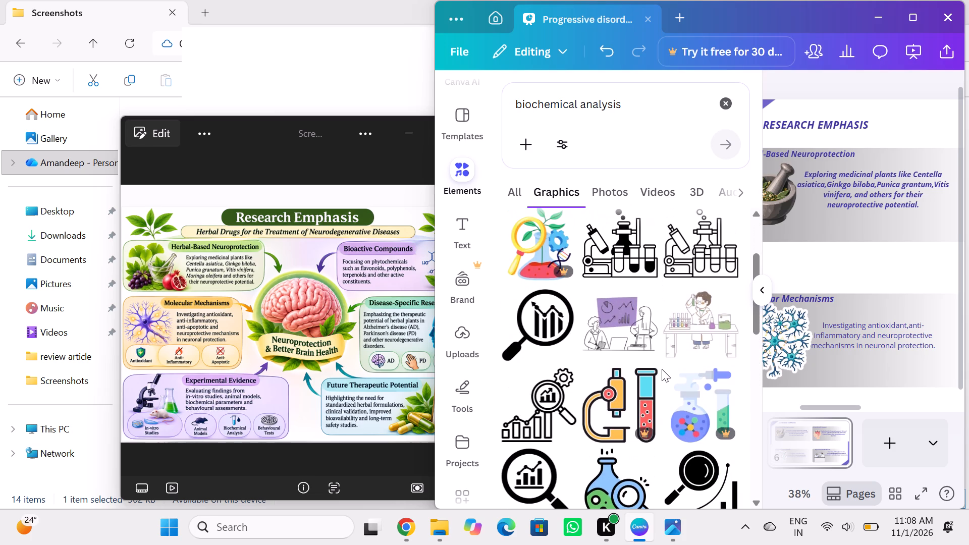
scroll(662, 369, "down", 2)
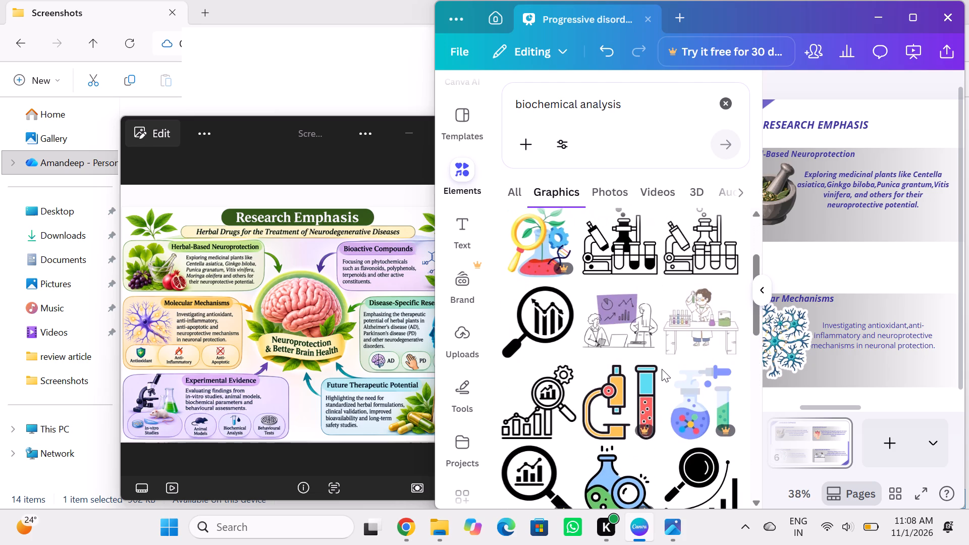
scroll(662, 369, "down", 1)
scroll(662, 369, "right", 1)
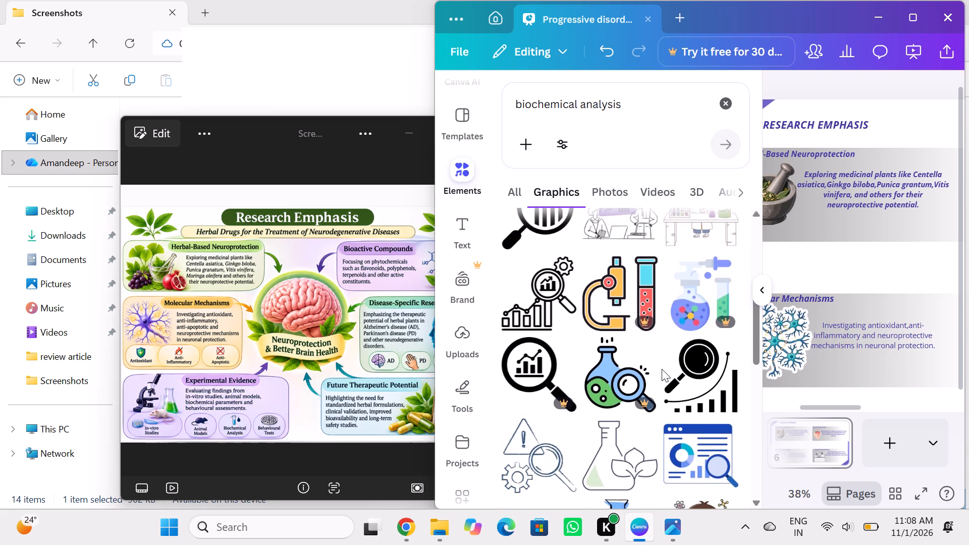
scroll(662, 369, "right", 1)
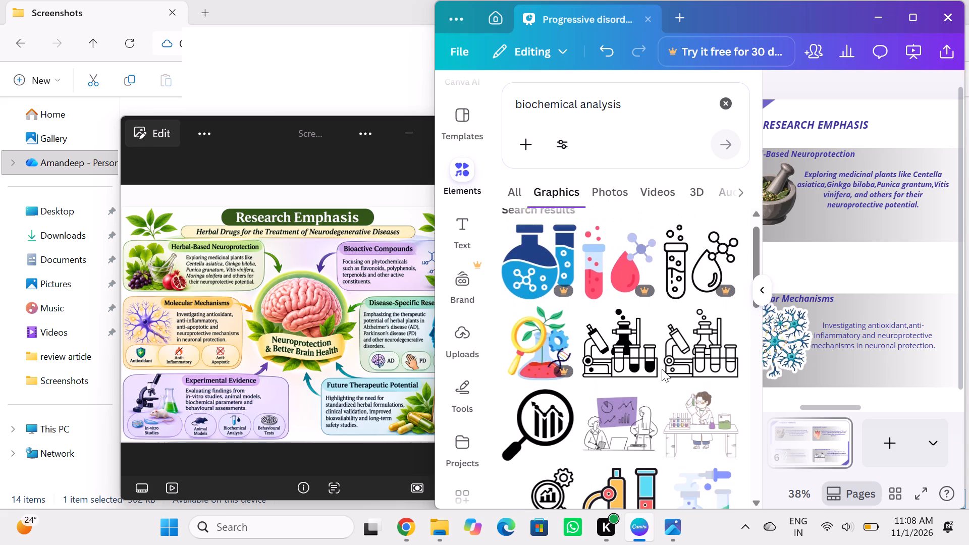
scroll(662, 369, "right", 1)
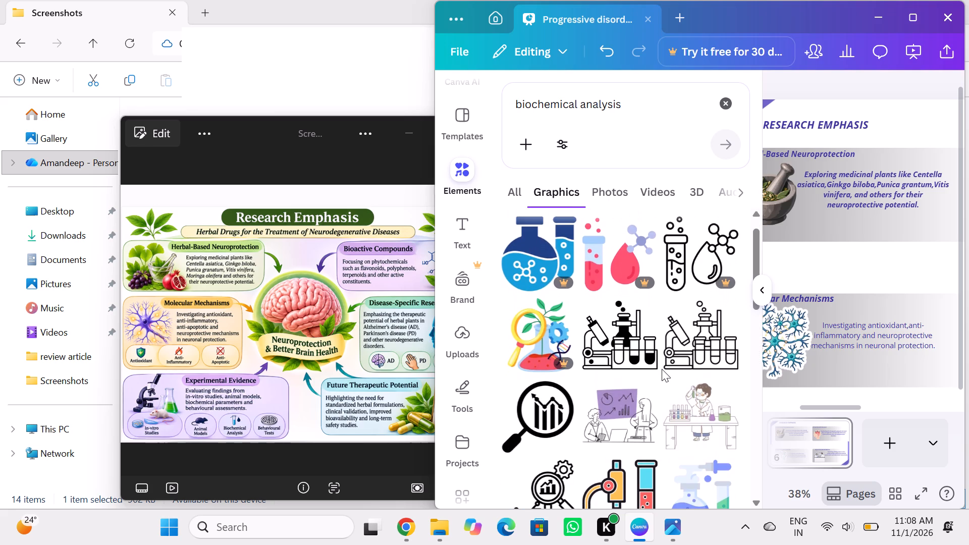
scroll(662, 369, "right", 1)
left_click(627, 237)
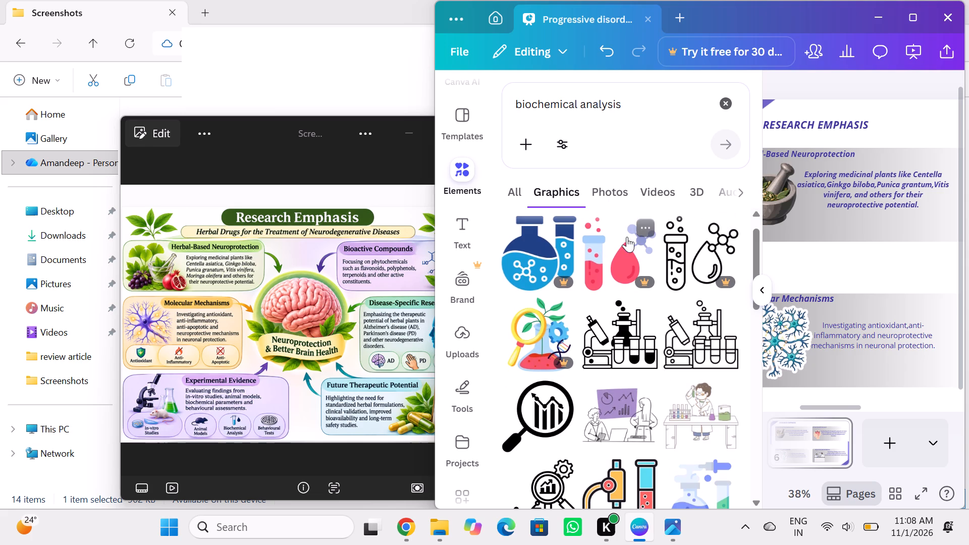
left_click(762, 287)
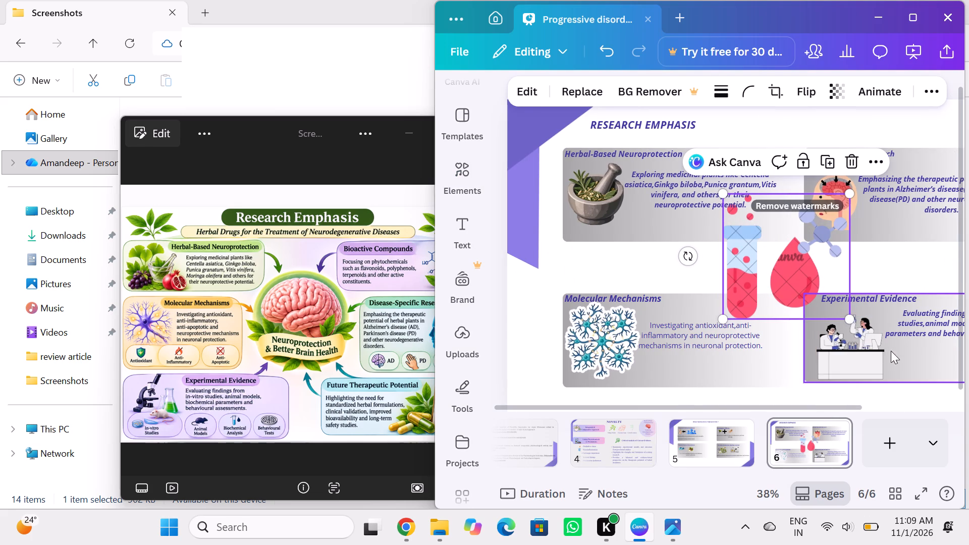
Shrink the inserted test tube and blood drop graphic to about 128 by 126.
scroll(929, 260, "left", 2)
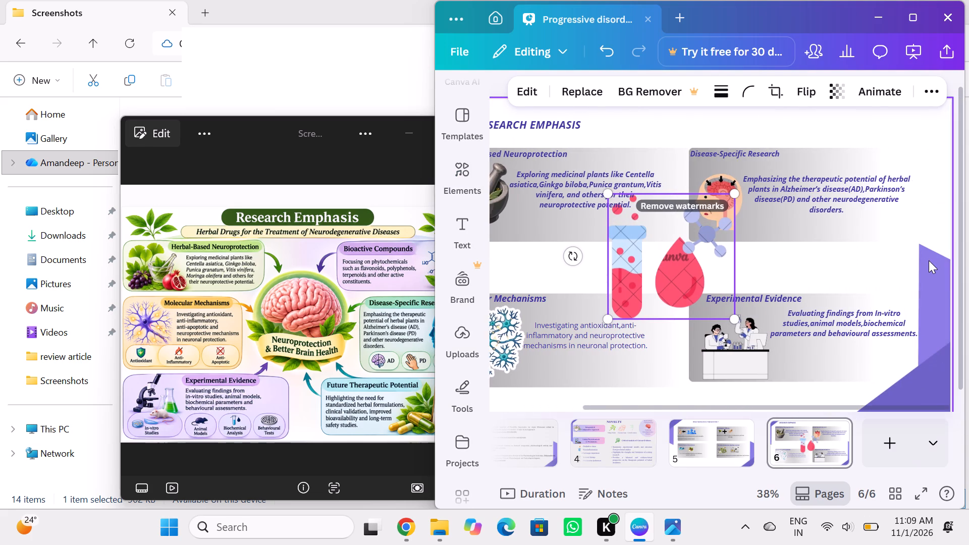
scroll(929, 260, "left", 1)
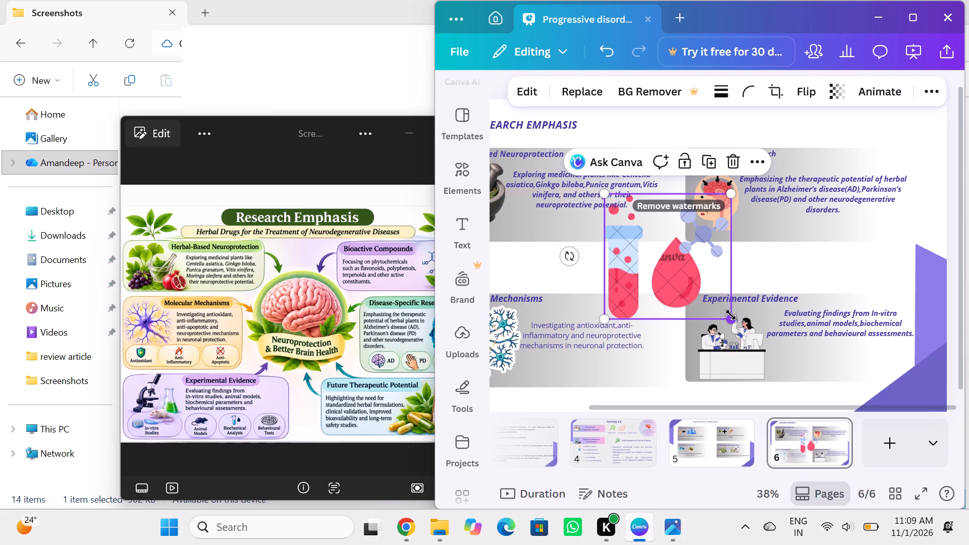
left_click_drag(732, 314, 626, 249)
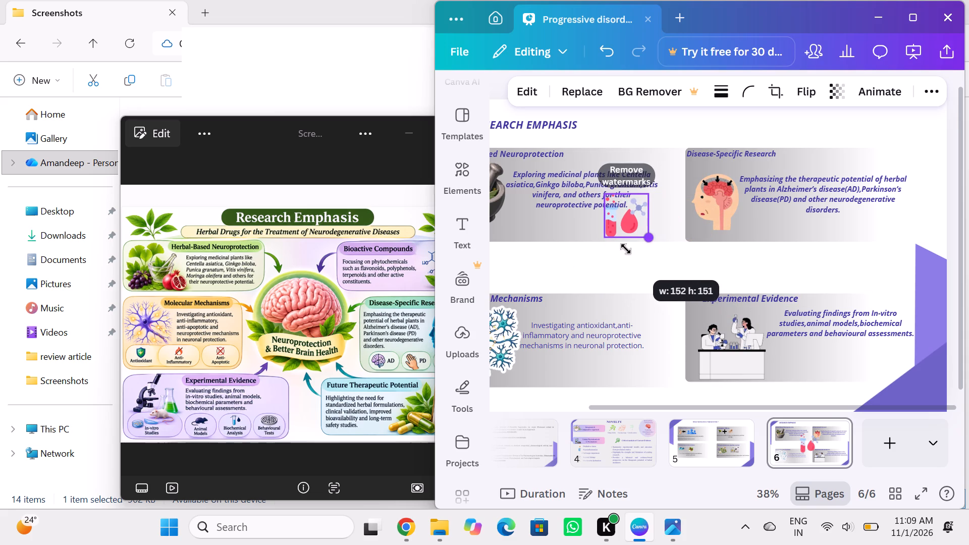
left_click_drag(626, 249, 621, 245)
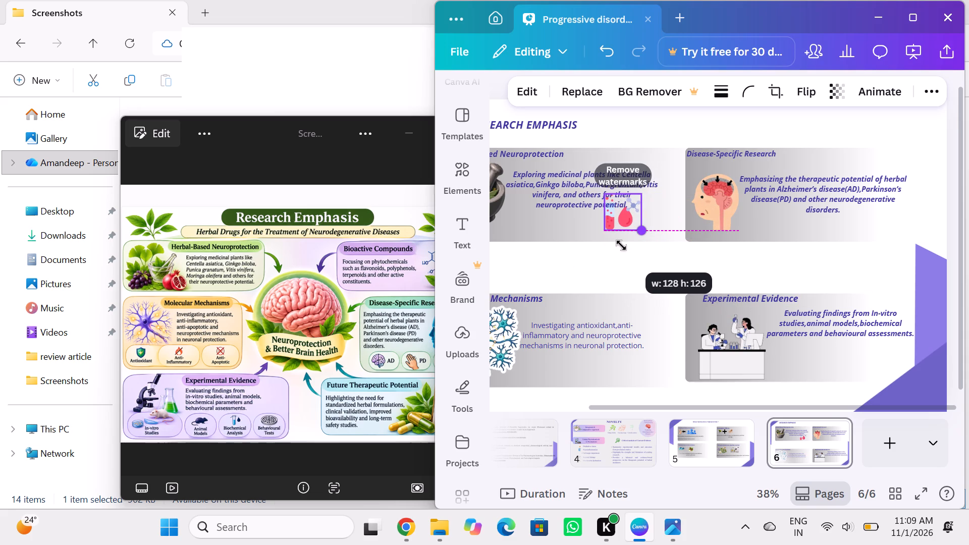
right_click(600, 263)
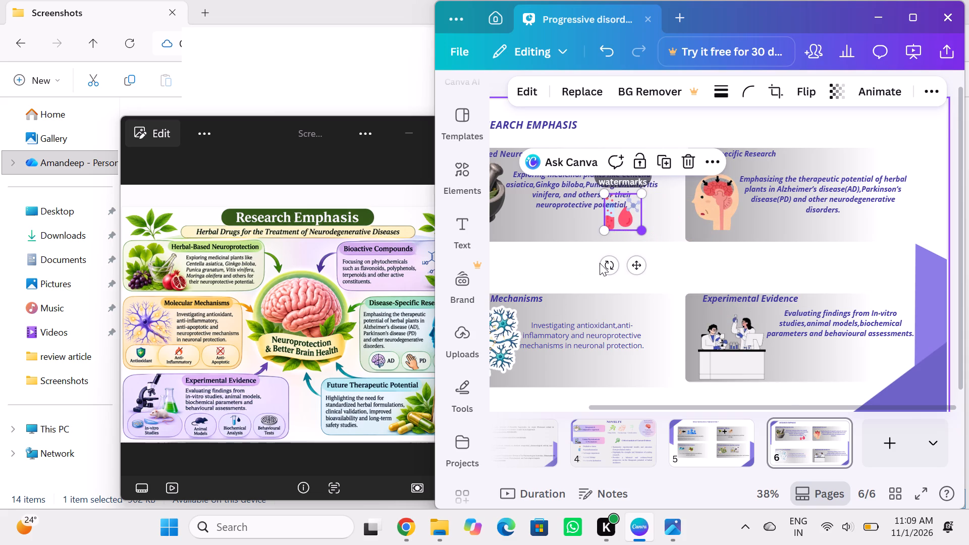
left_click(533, 251)
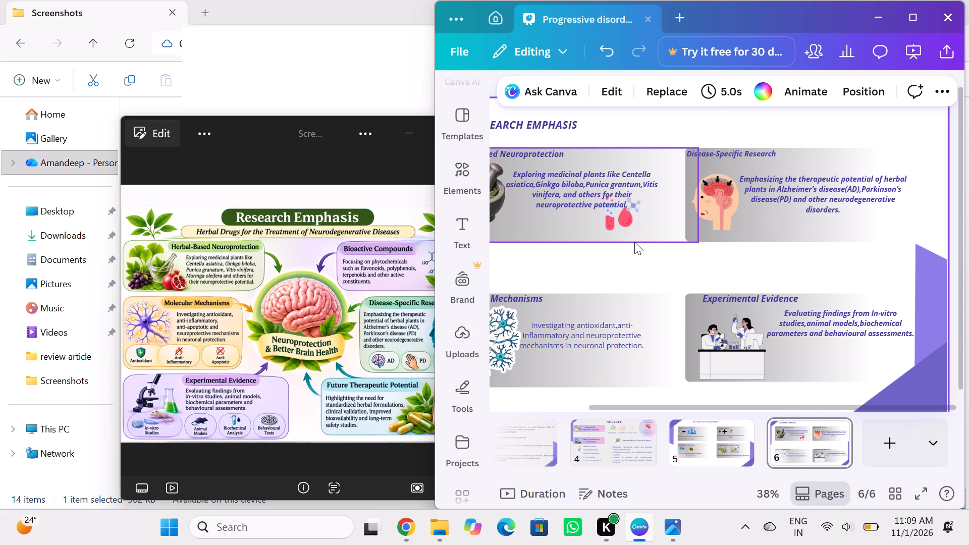
Move the test tube and blood drop graphic into the Experimental Evidence card, beside the lab scientists illustration.
left_click(627, 229)
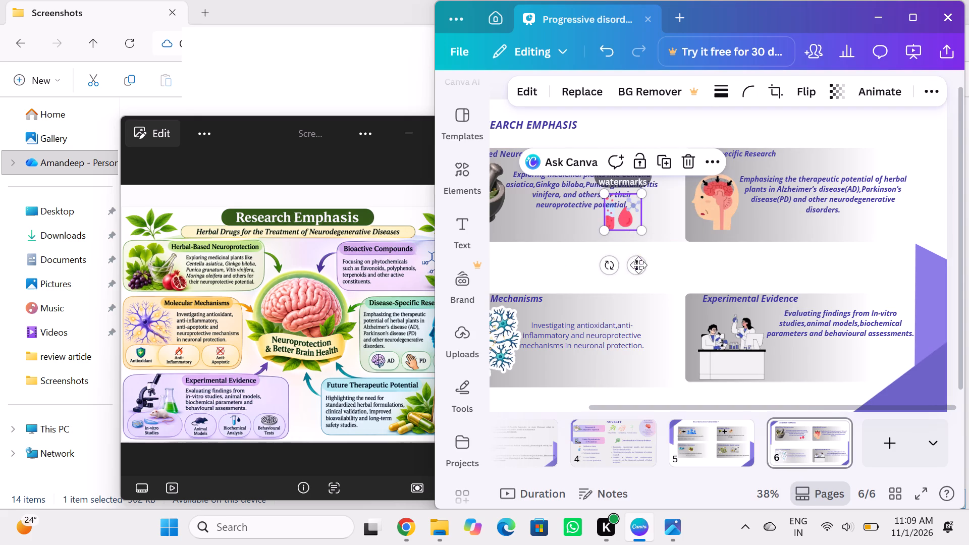
left_click_drag(641, 270, 802, 479)
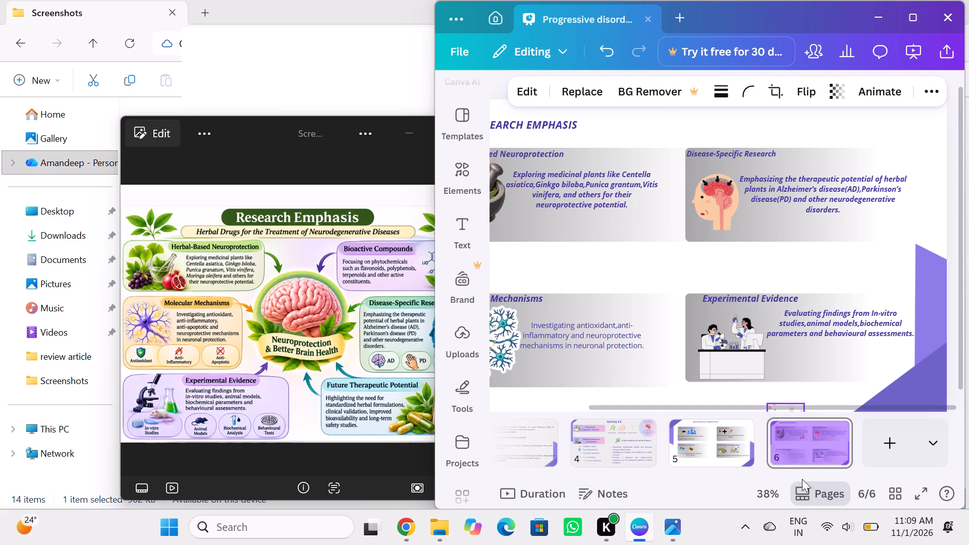
left_click_drag(802, 479, 808, 421)
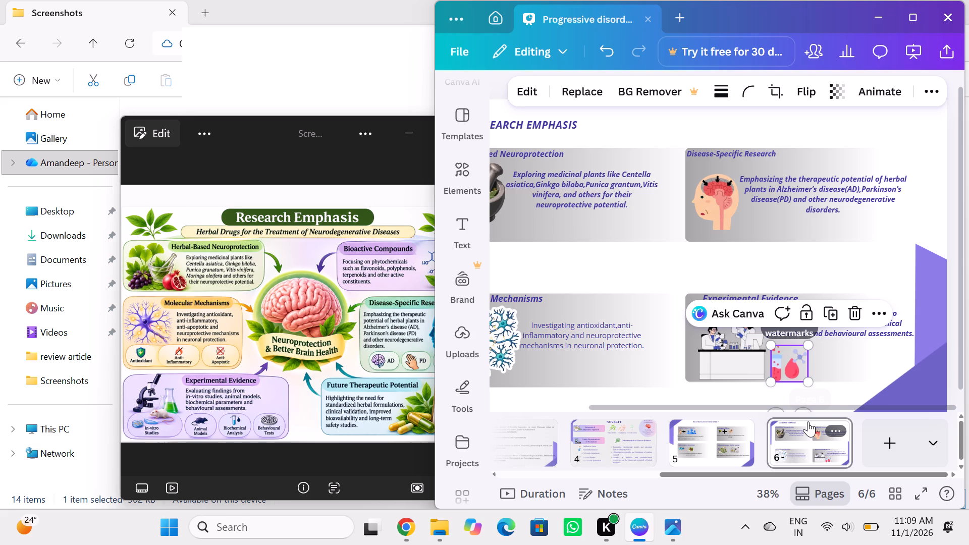
Shrink the test tube and blood drop graphic to about half its size inside the Experimental Evidence card.
left_click_drag(810, 384, 783, 371)
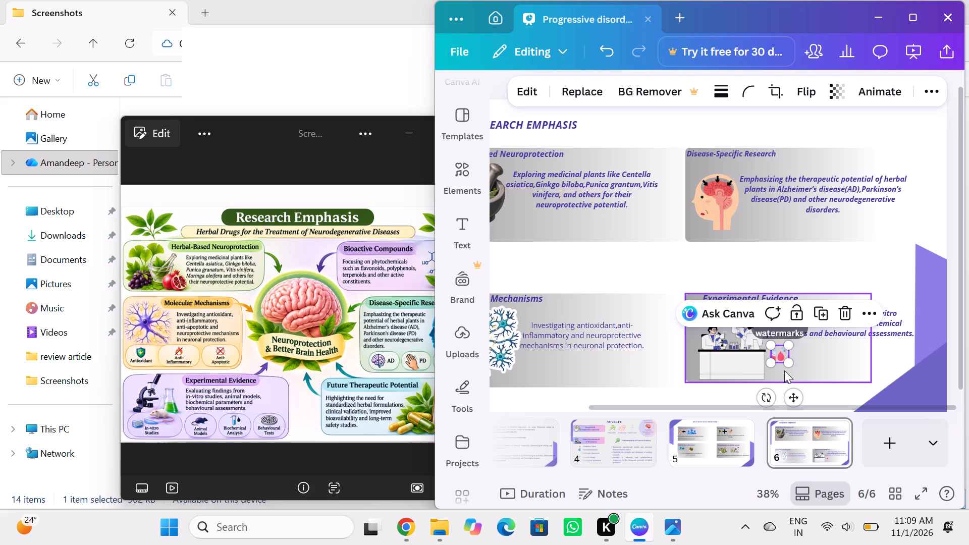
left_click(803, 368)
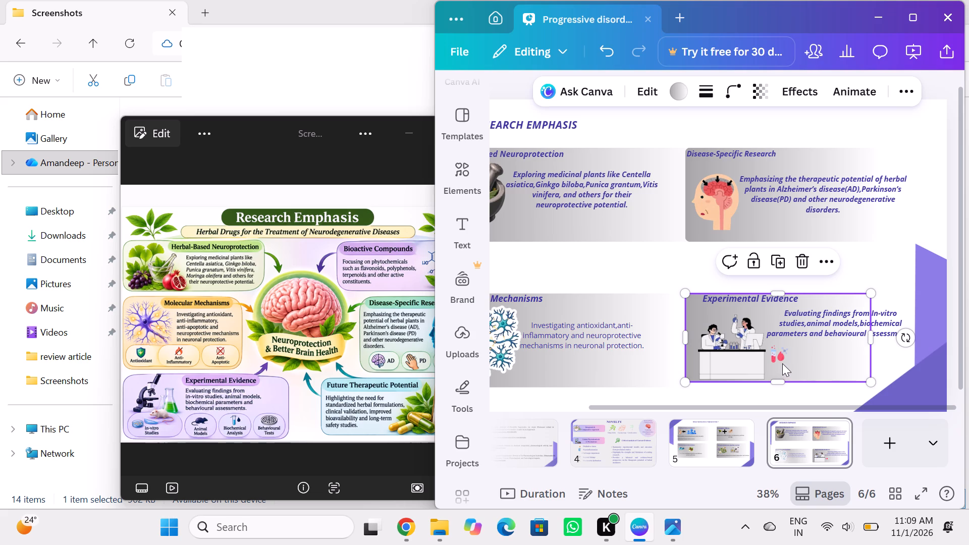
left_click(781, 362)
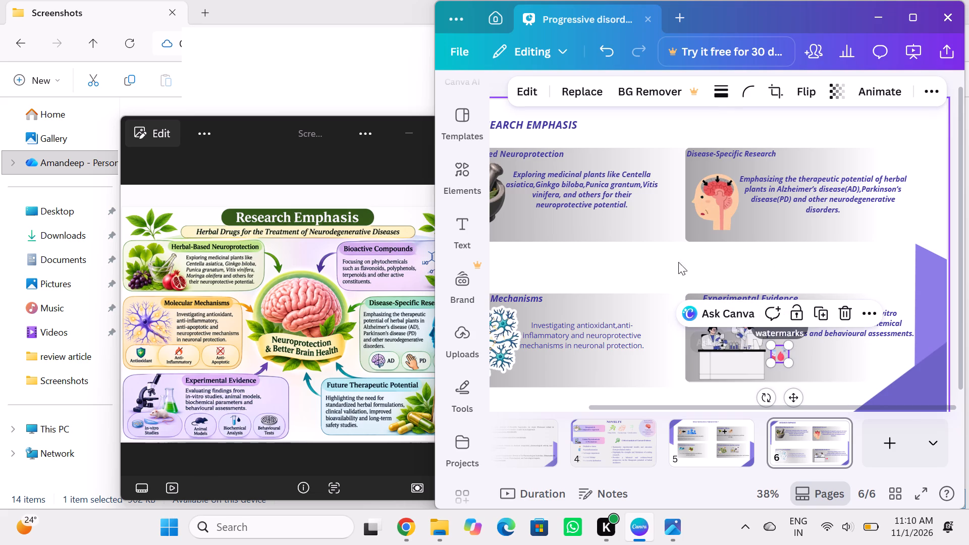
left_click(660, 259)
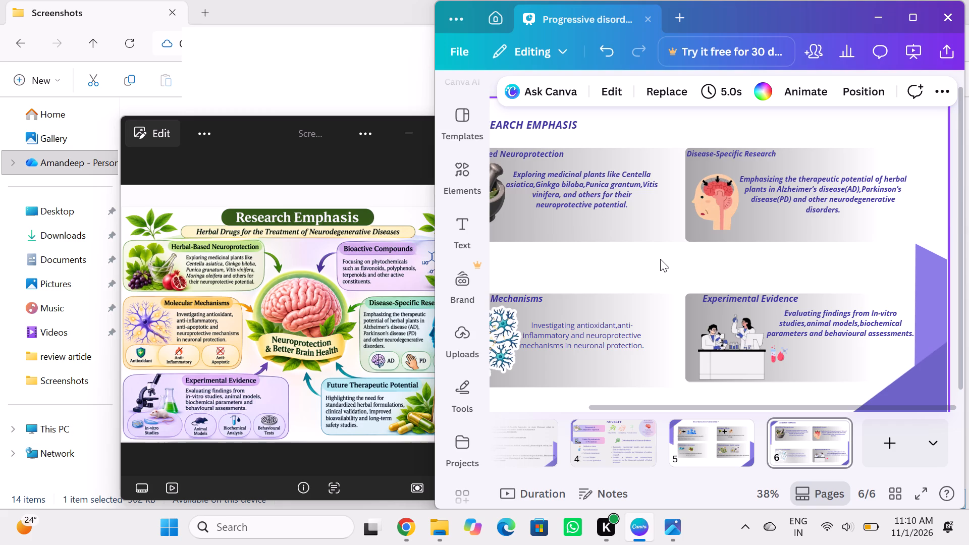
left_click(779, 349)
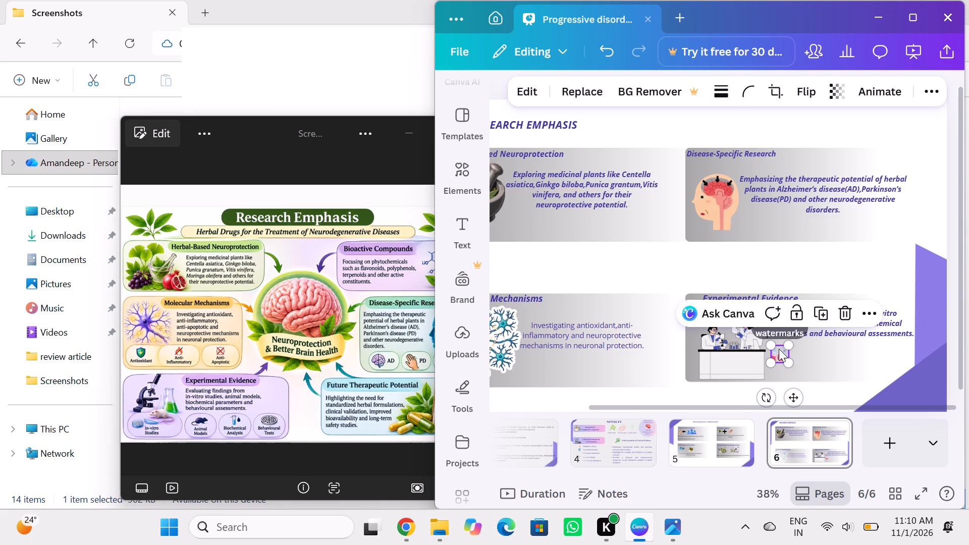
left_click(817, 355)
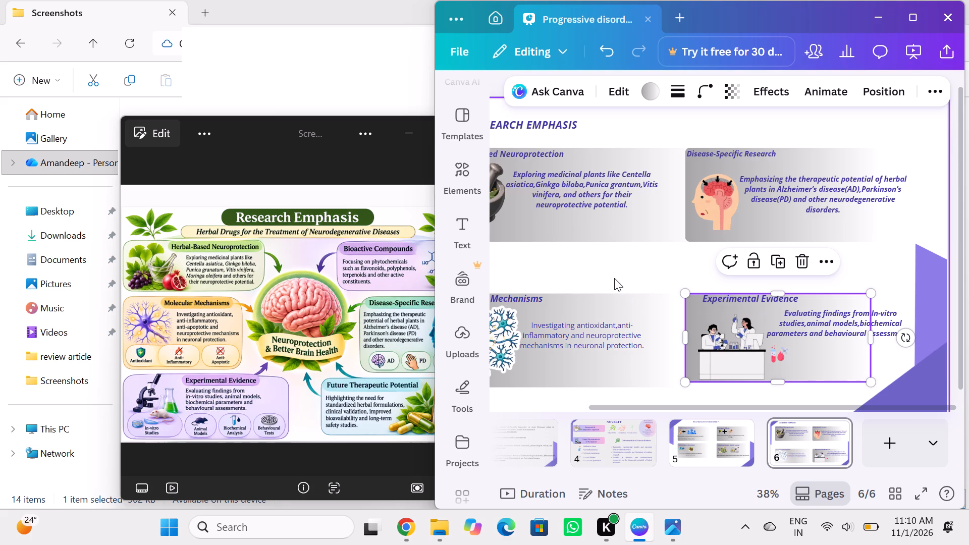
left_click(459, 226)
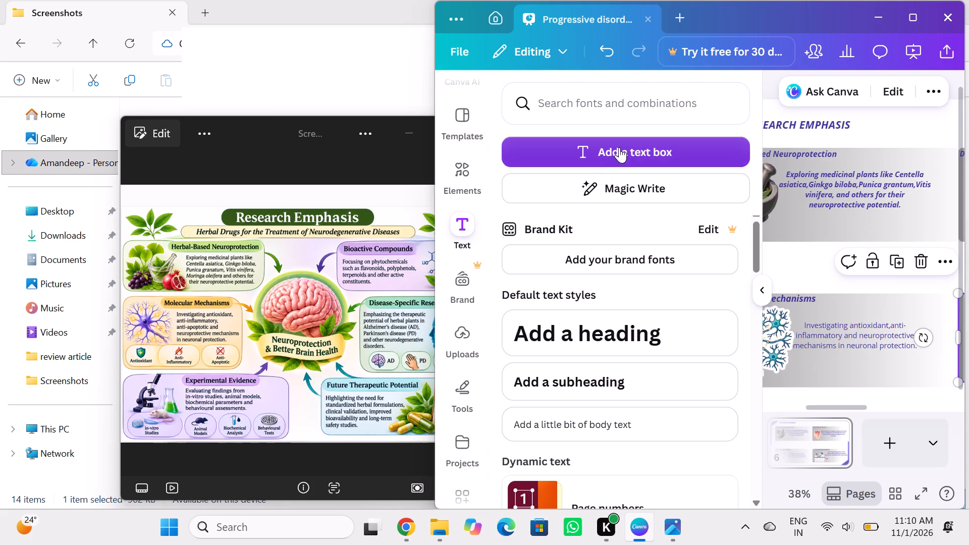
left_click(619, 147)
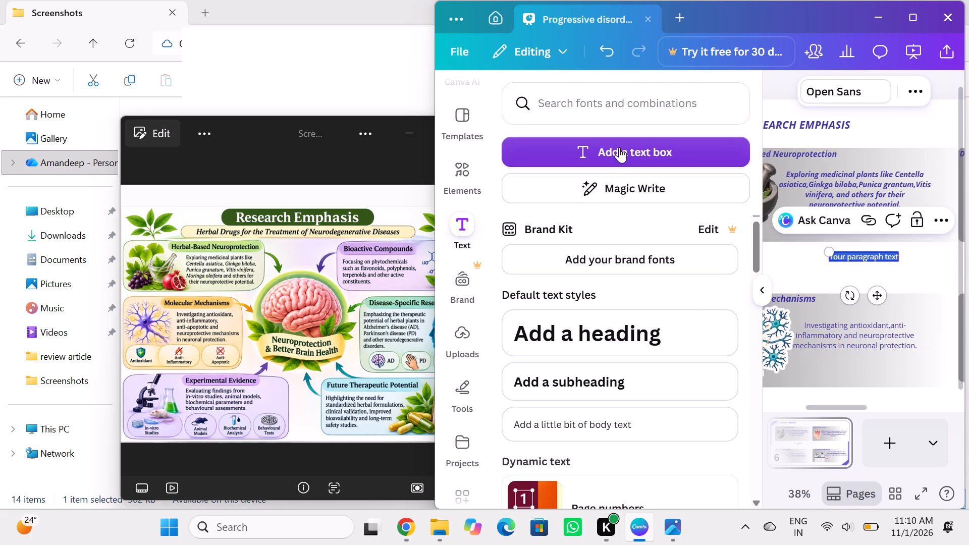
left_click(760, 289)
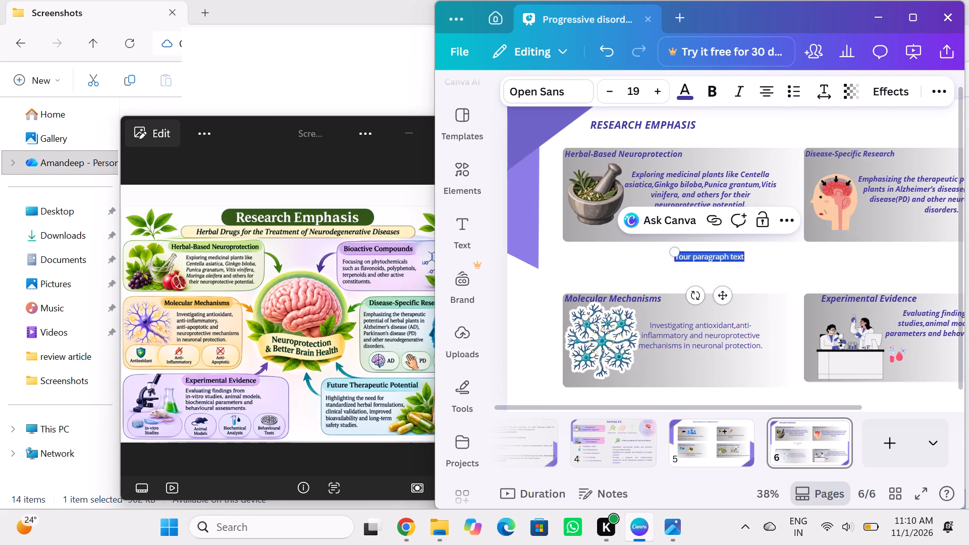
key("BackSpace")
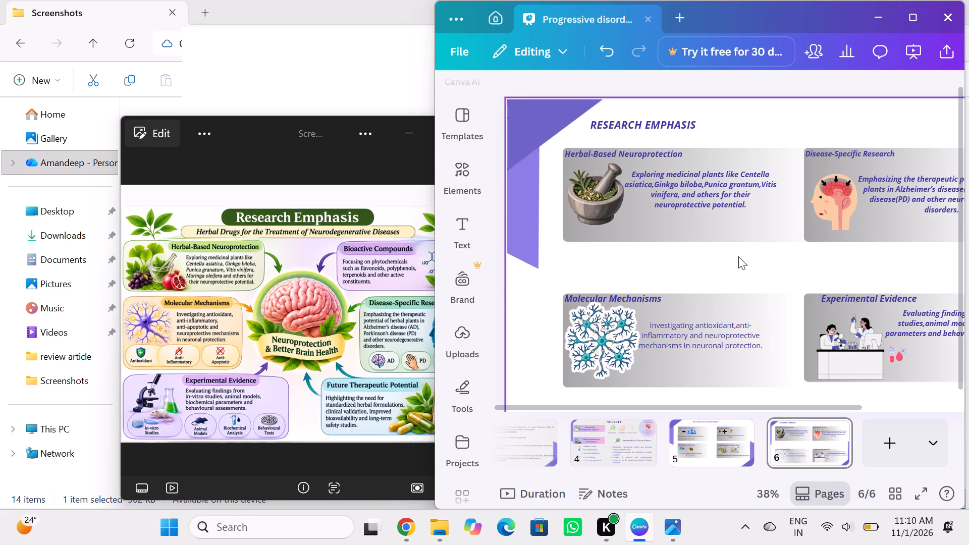
Add a new text box on slide 6 and clear its placeholder text.
left_click(461, 227)
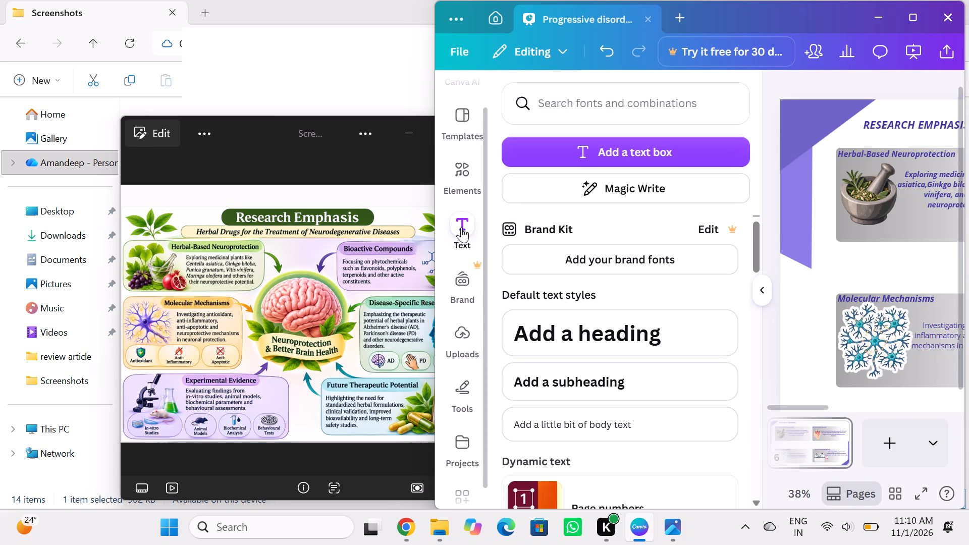
left_click(561, 157)
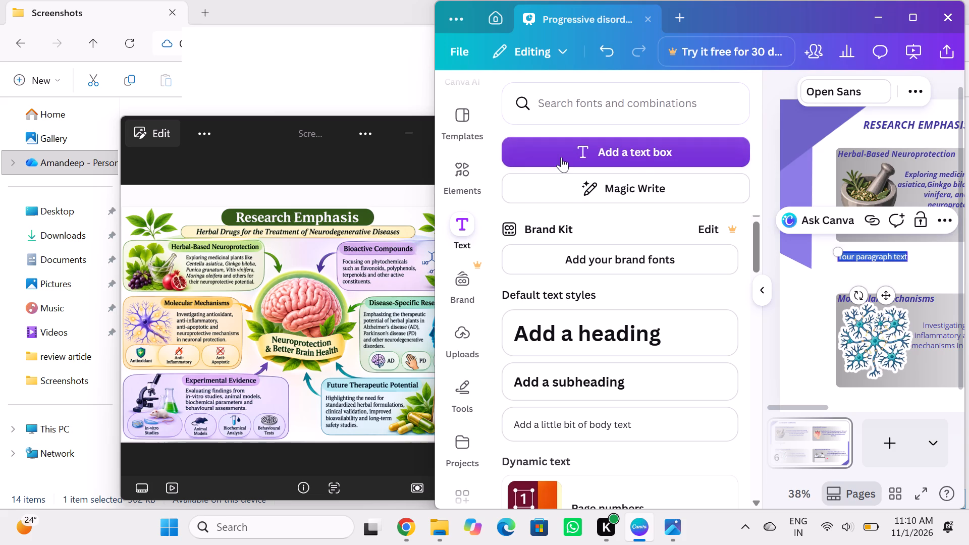
left_click(905, 259)
key("BackSpace")
key("BackSpace")
key("BackSpace")
key("BackSpace")
key("BackSpace")
key("BackSpace")
key("BackSpace")
key("BackSpace")
key("BackSpace")
key("BackSpace")
key("BackSpace")
key("BackSpace")
key("BackSpace")
key("BackSpace")
key("BackSpace")
key("BackSpace")
key("BackSpace")
key("BackSpace")
key("BackSpace")
key("BackSpace")
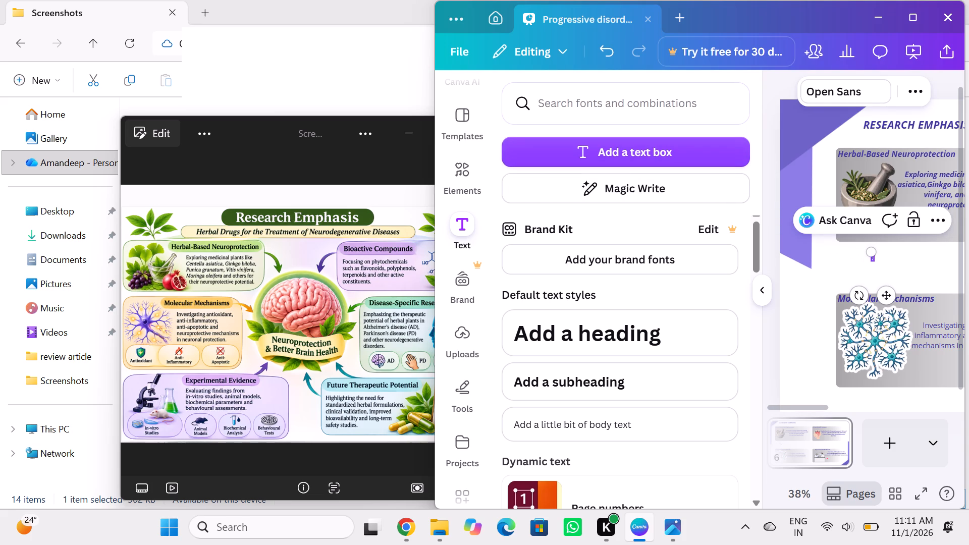
left_click(762, 298)
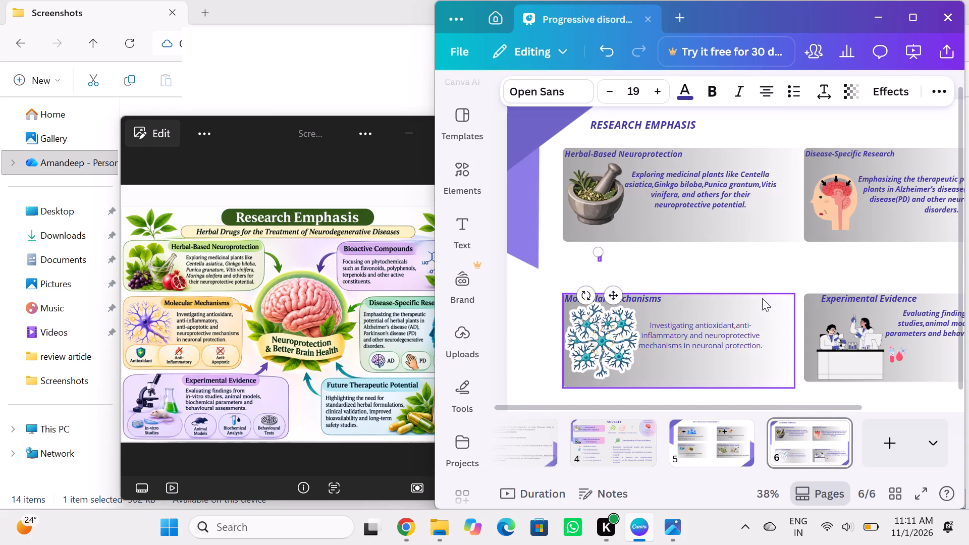
Widen the new text box and replace its leftover text with the label "biochemical Analysis".
left_click_drag(602, 256, 643, 260)
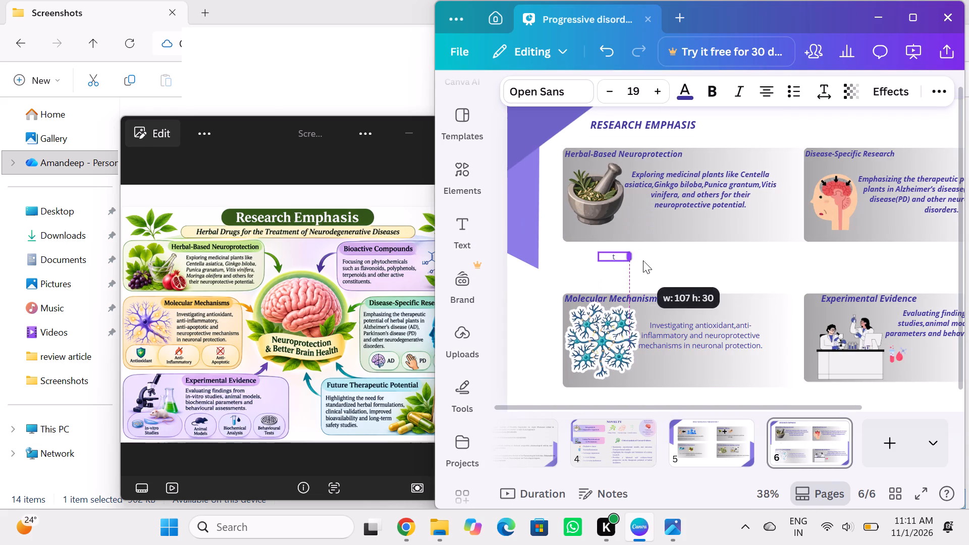
left_click_drag(643, 260, 669, 262)
left_click(646, 256)
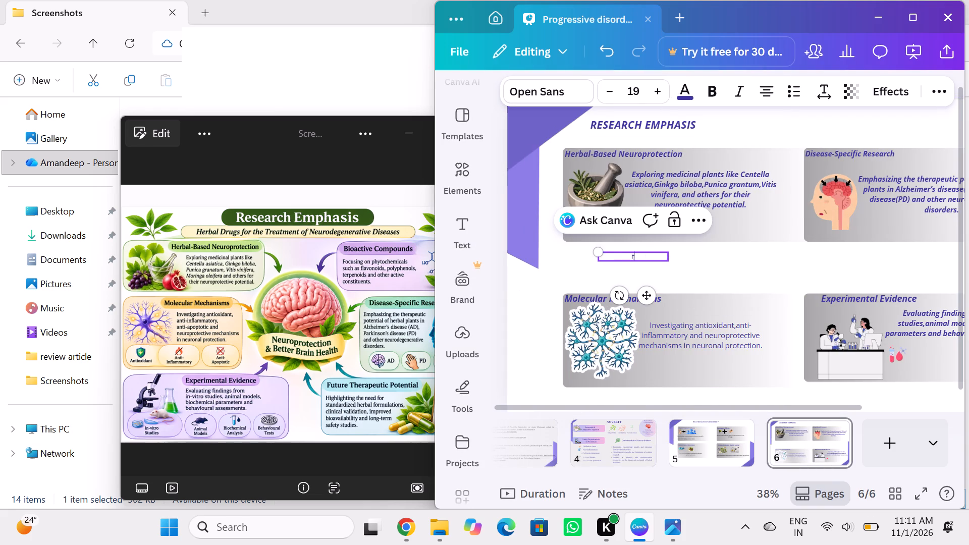
key("BackSpace")
key("BackSpace")
key("BackSpace")
key("BackSpace")
key("BackSpace")
key("BackSpace")
type("bioch")
type("emical")
key("space")
key("a")
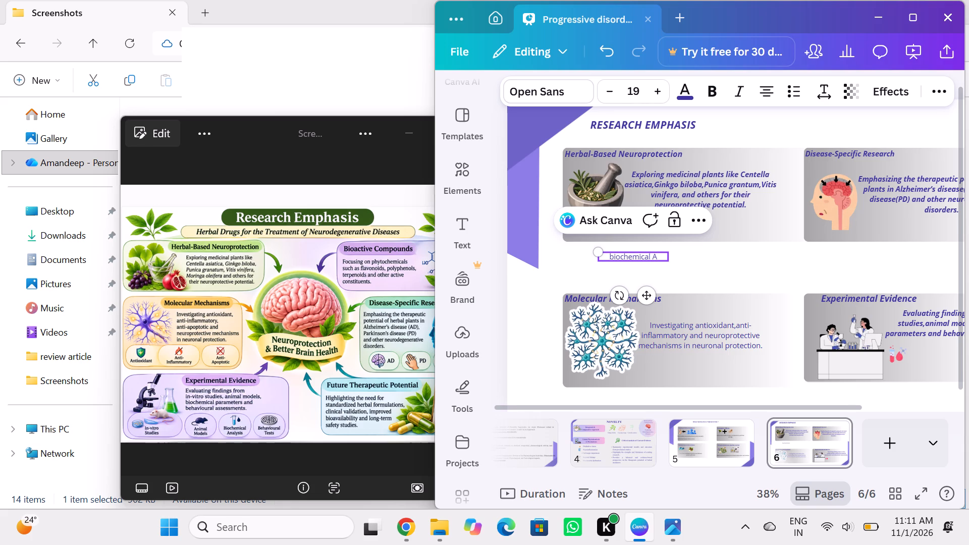
type("nalysis")
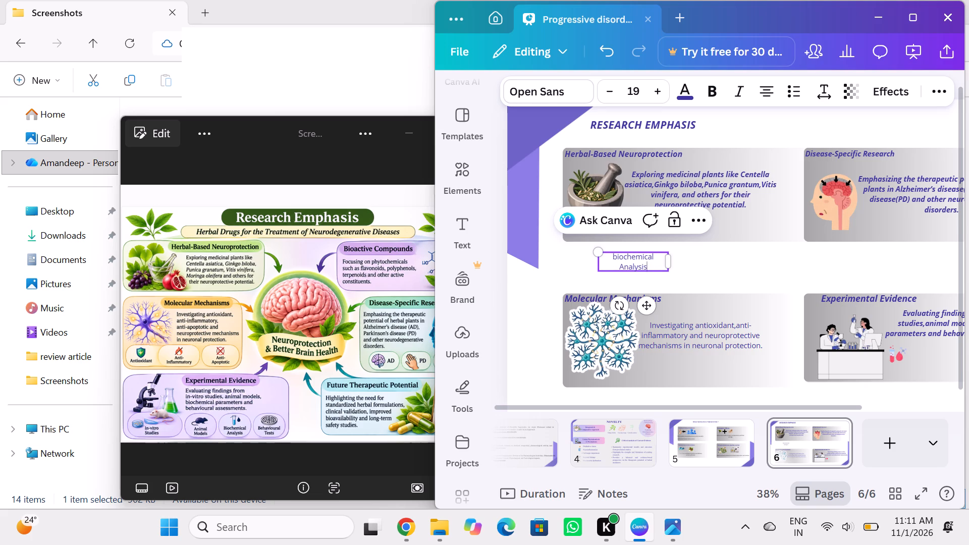
Make the "biochemical Analysis" label bold and black.
left_click(709, 92)
left_click(679, 282)
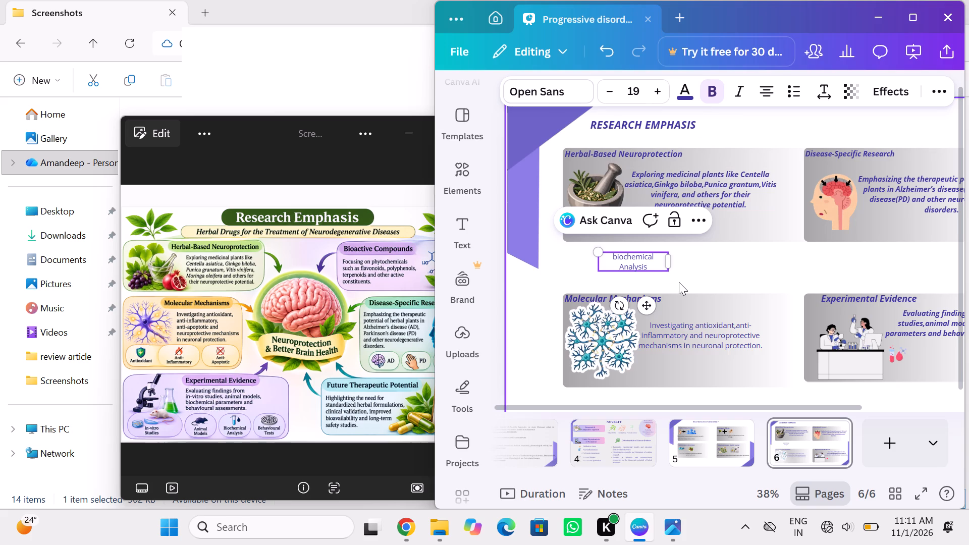
left_click(659, 264)
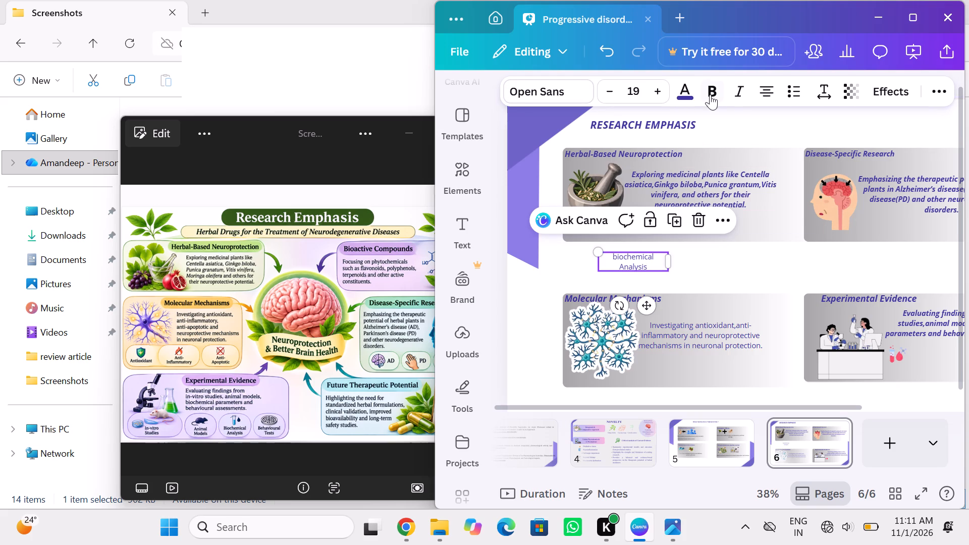
left_click(710, 93)
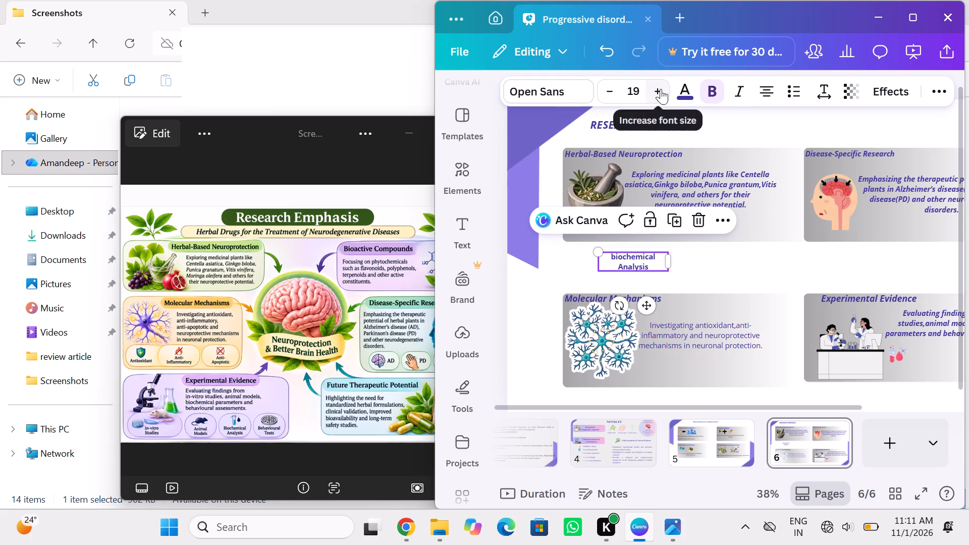
left_click(685, 95)
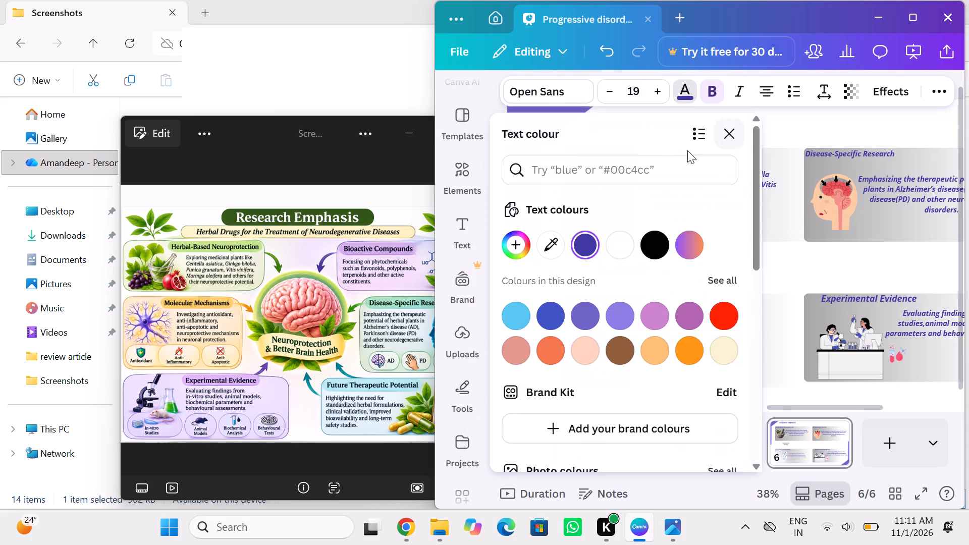
left_click(648, 248)
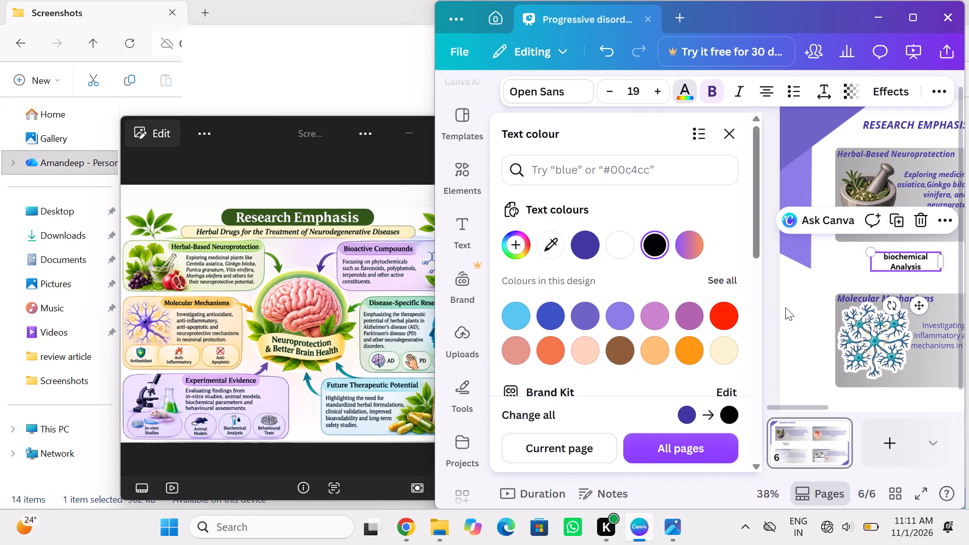
left_click(798, 310)
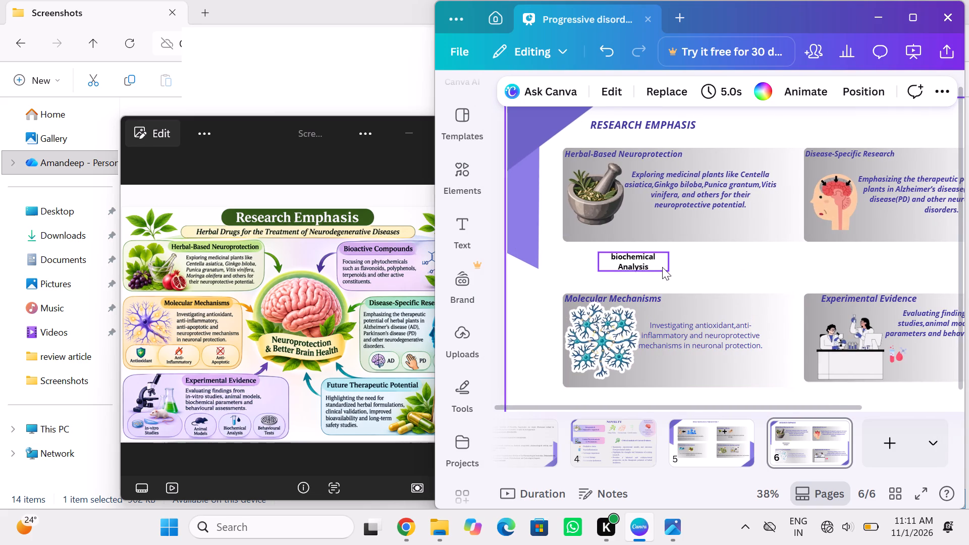
Move the "biochemical Analysis" label within the gap between the Herbal-Based Neuroprotection and Molecular Mechanisms cards.
left_click_drag(653, 267, 917, 367)
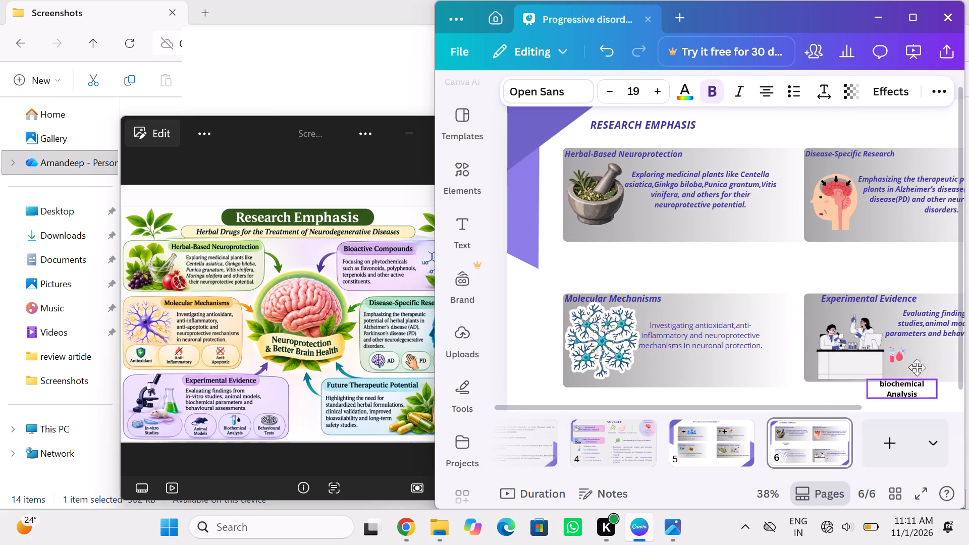
left_click_drag(917, 367, 735, 265)
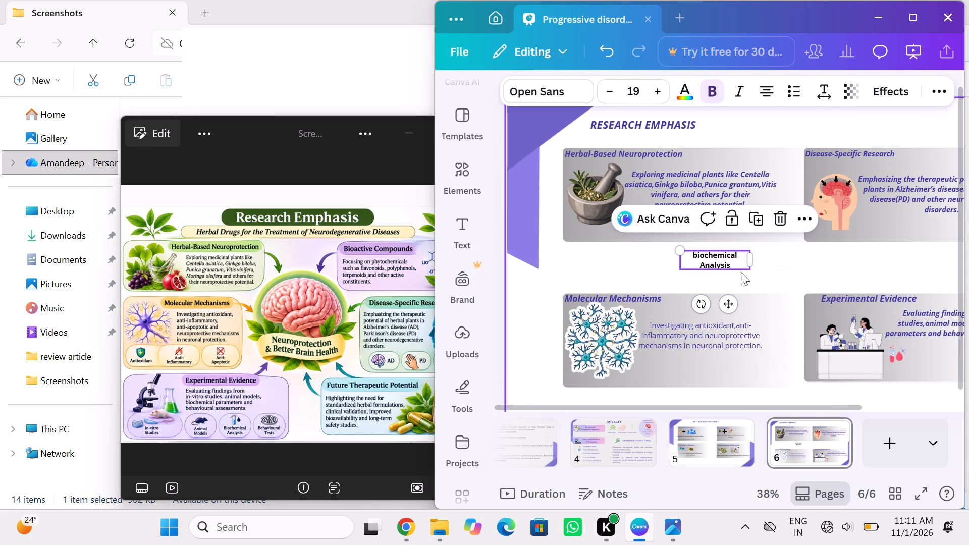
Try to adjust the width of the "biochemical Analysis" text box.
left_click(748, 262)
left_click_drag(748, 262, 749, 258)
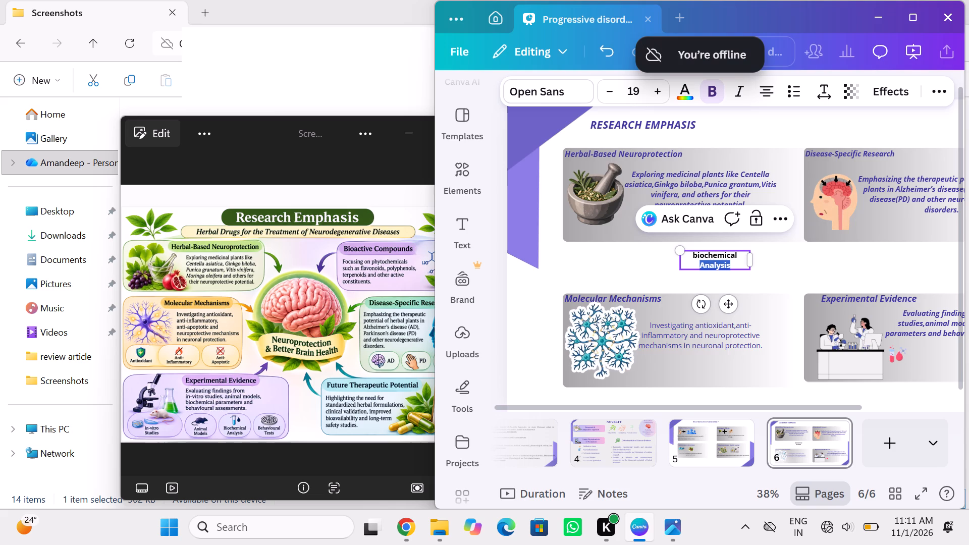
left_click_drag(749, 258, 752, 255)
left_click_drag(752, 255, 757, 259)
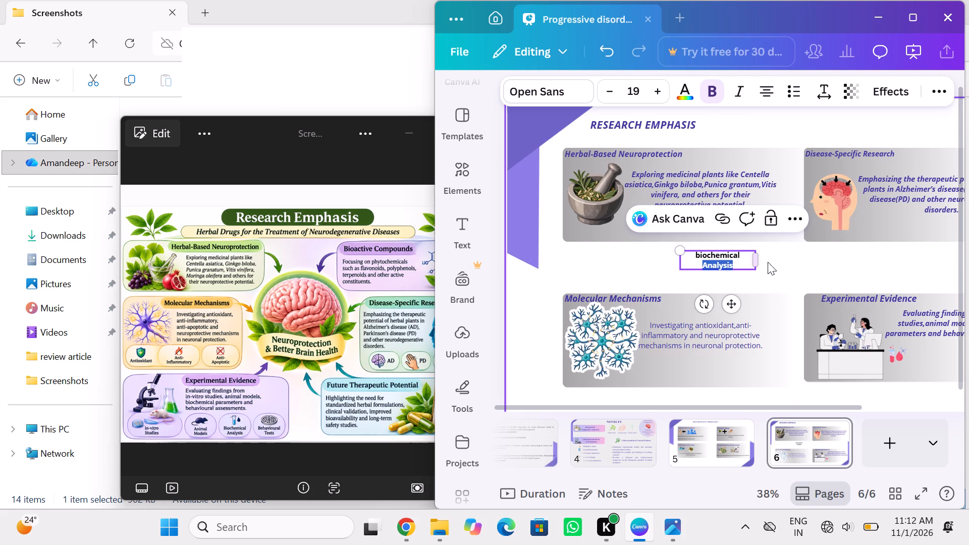
Check the list of available Wi-Fi networks for a usable connection.
left_click(849, 530)
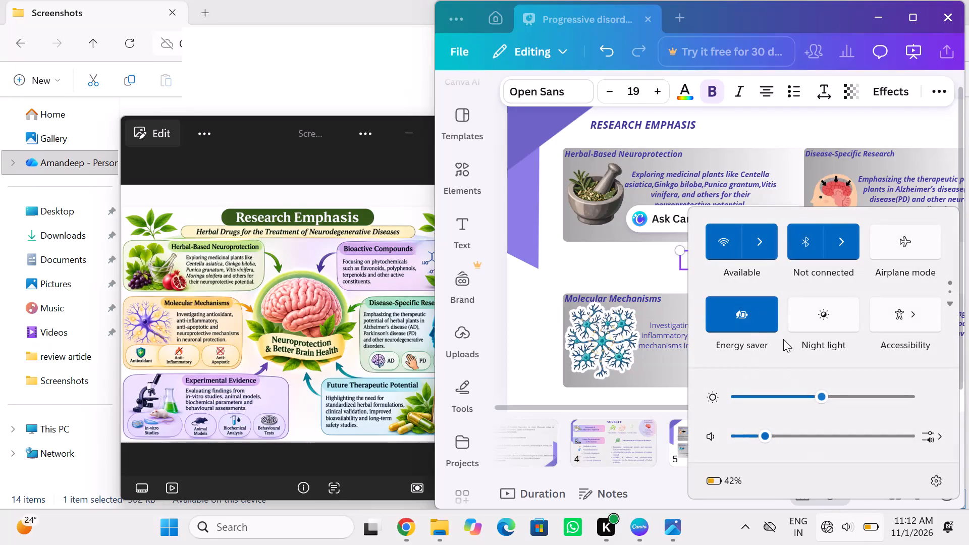
left_click(757, 239)
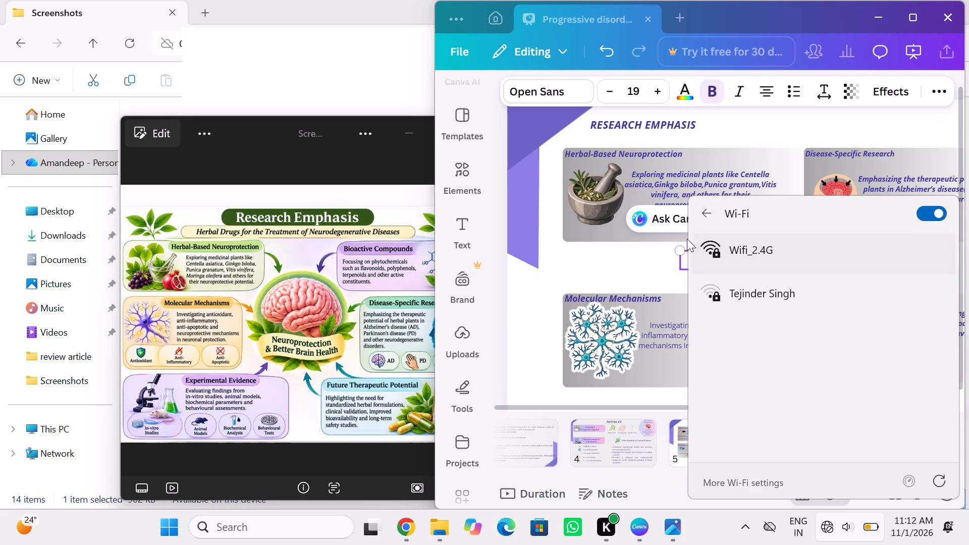
left_click(642, 247)
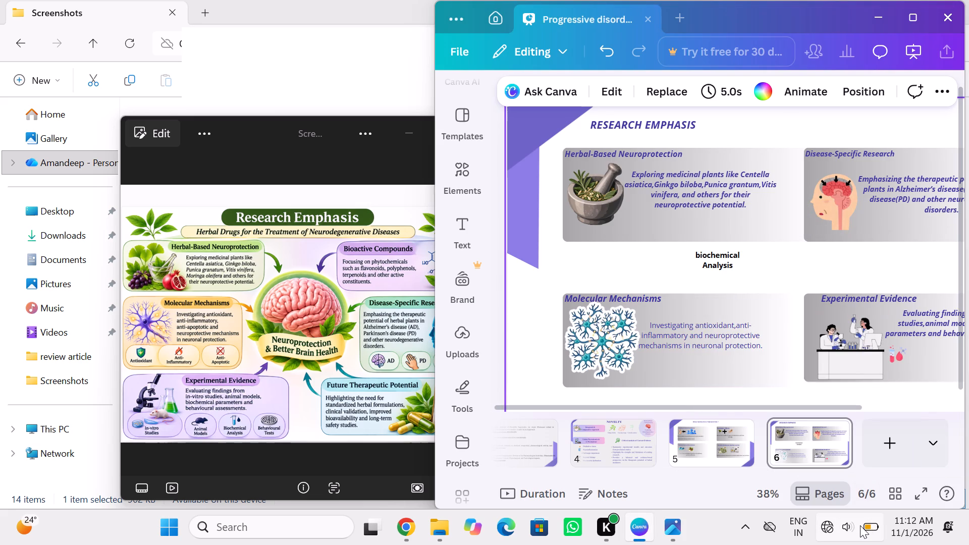
left_click(854, 526)
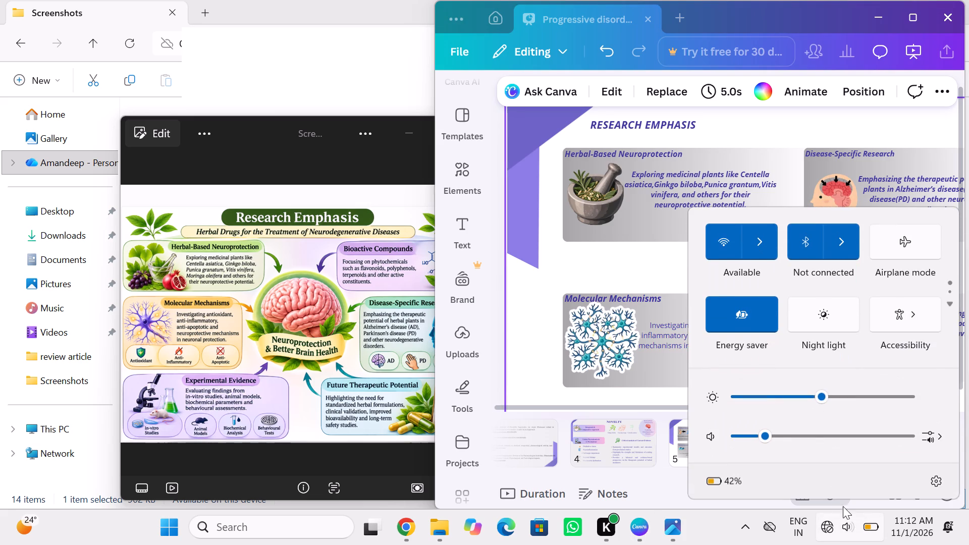
left_click(757, 242)
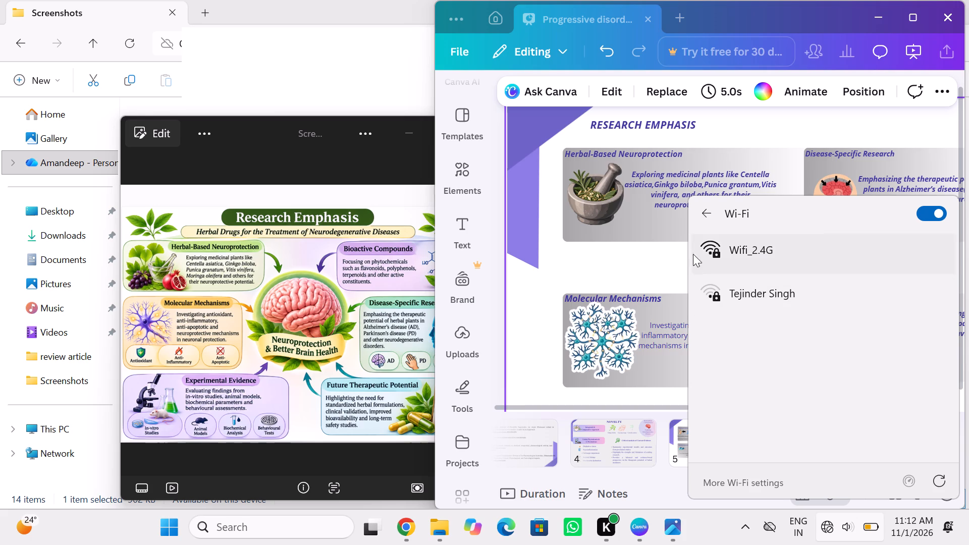
Reposition the grey gradient background behind the Herbal-Based Neuroprotection text and mortar image, trying to line it up with the neighbouring cards.
left_click_drag(615, 240, 835, 359)
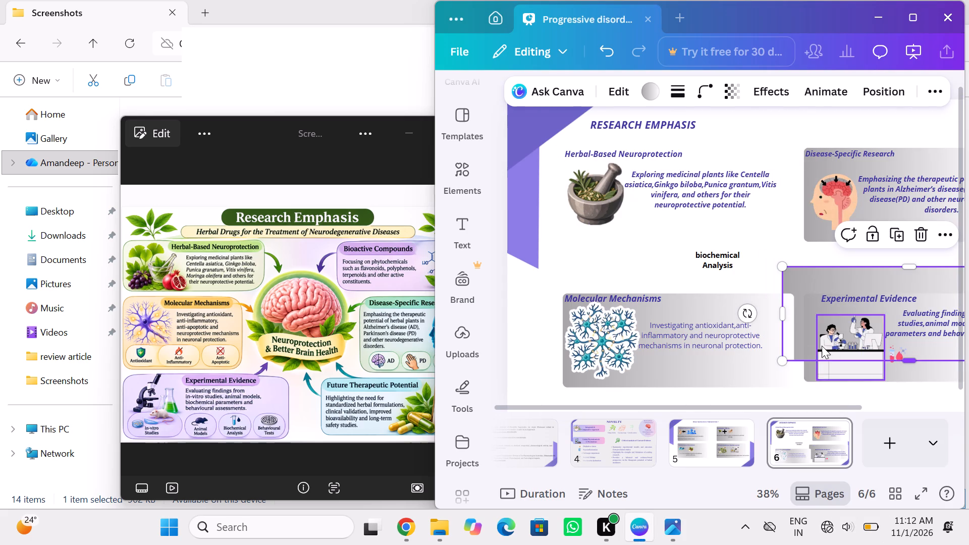
left_click_drag(811, 299, 601, 176)
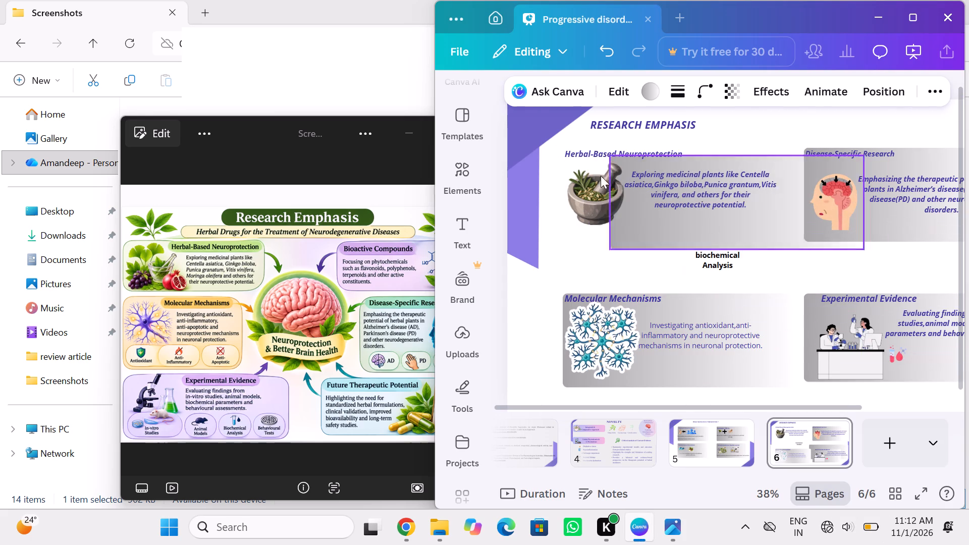
left_click_drag(601, 176, 572, 180)
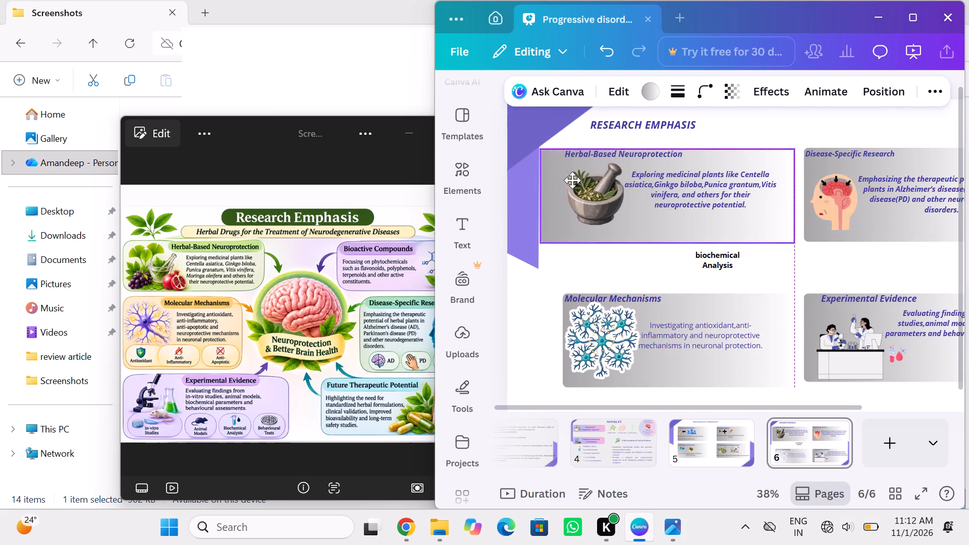
left_click_drag(572, 180, 573, 184)
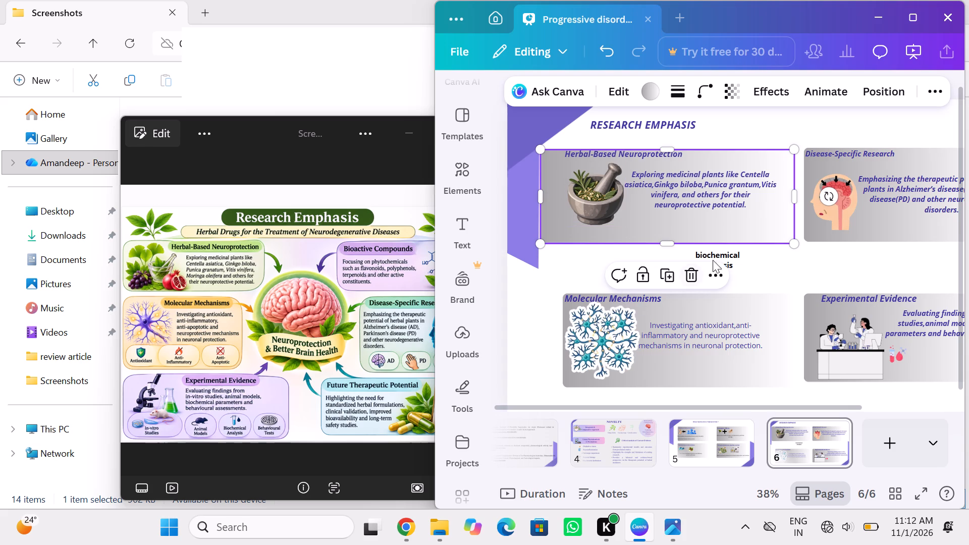
left_click(776, 270)
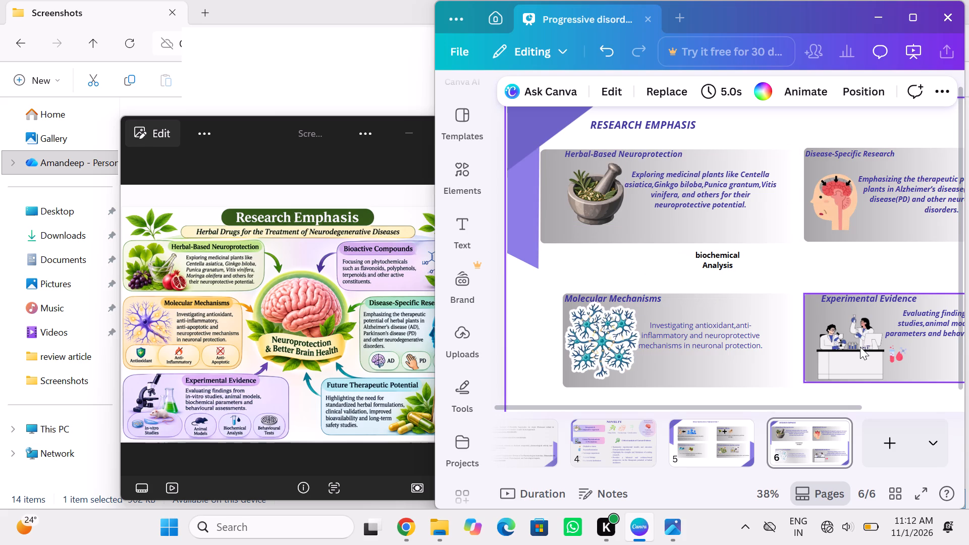
left_click_drag(767, 233, 774, 230)
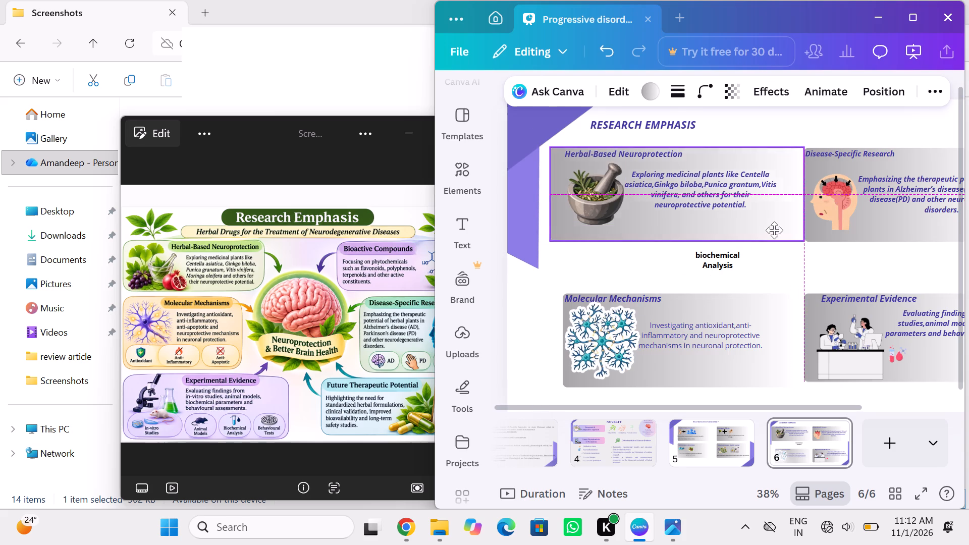
left_click_drag(774, 230, 780, 230)
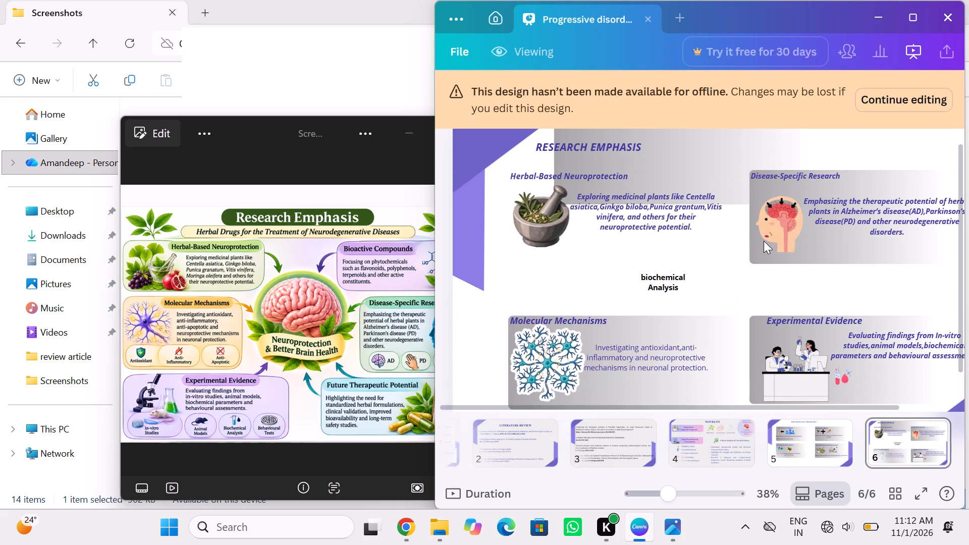
Check the available Wi-Fi networks again to get the computer back online.
left_click(699, 285)
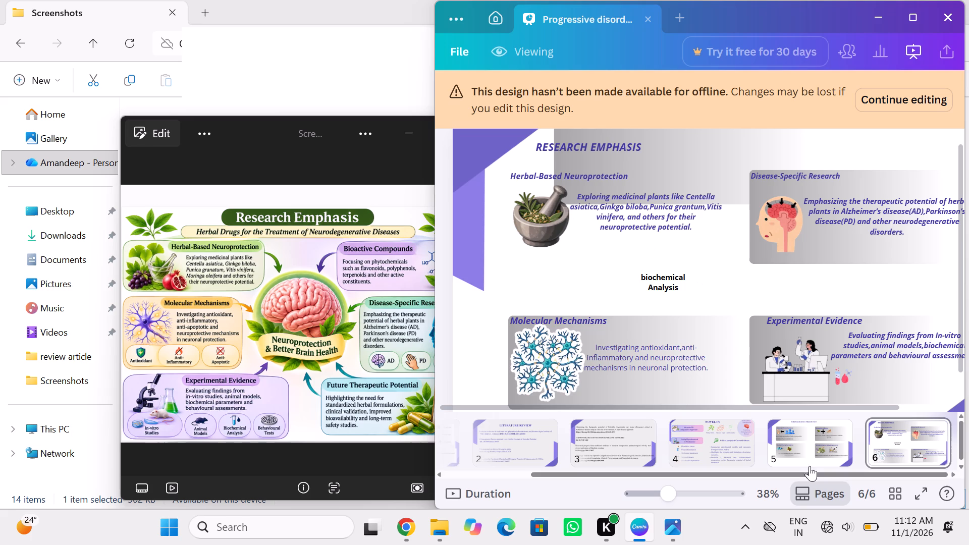
left_click(844, 524)
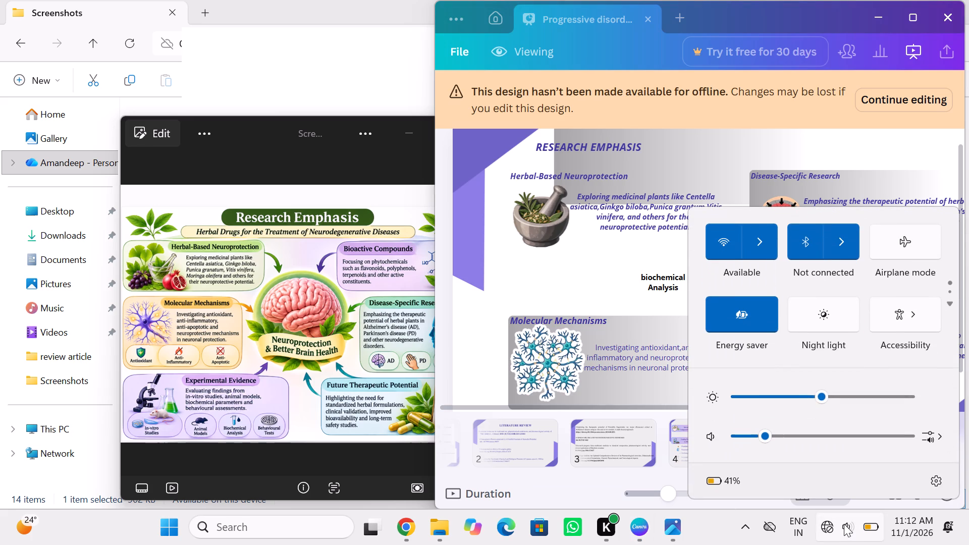
left_click(764, 251)
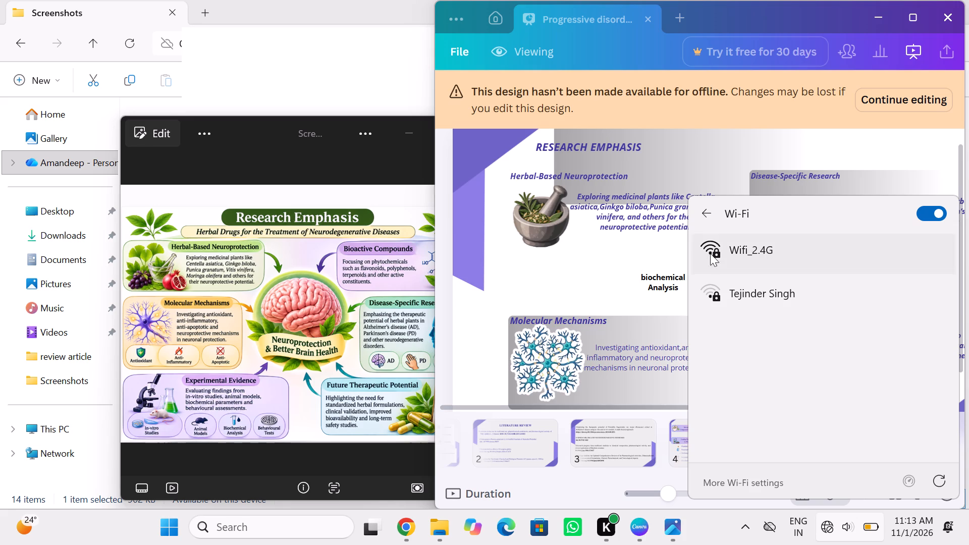
left_click(599, 275)
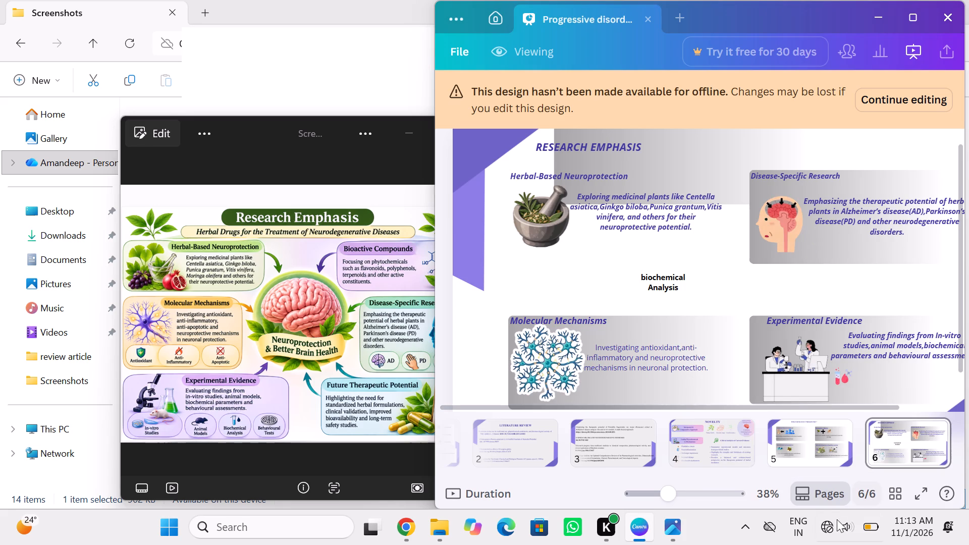
left_click(842, 522)
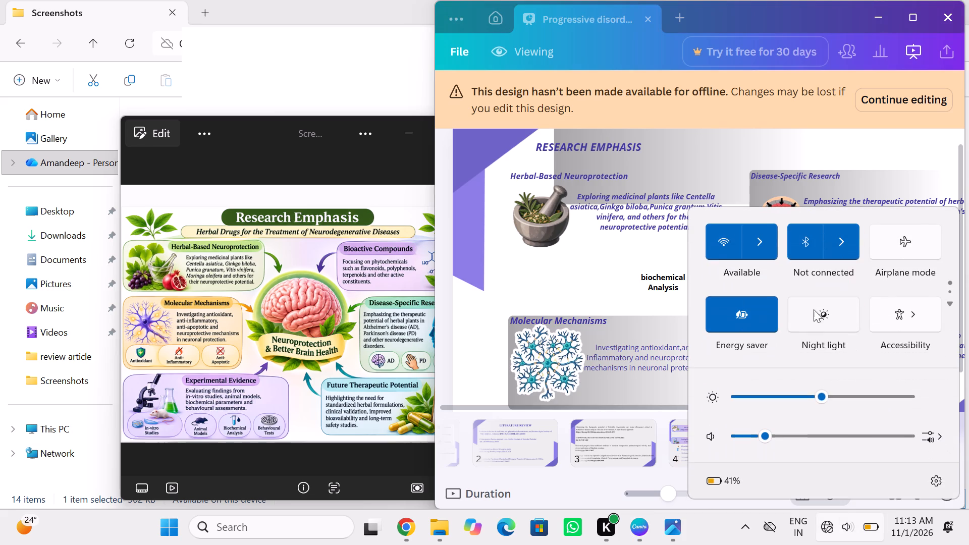
left_click(748, 240)
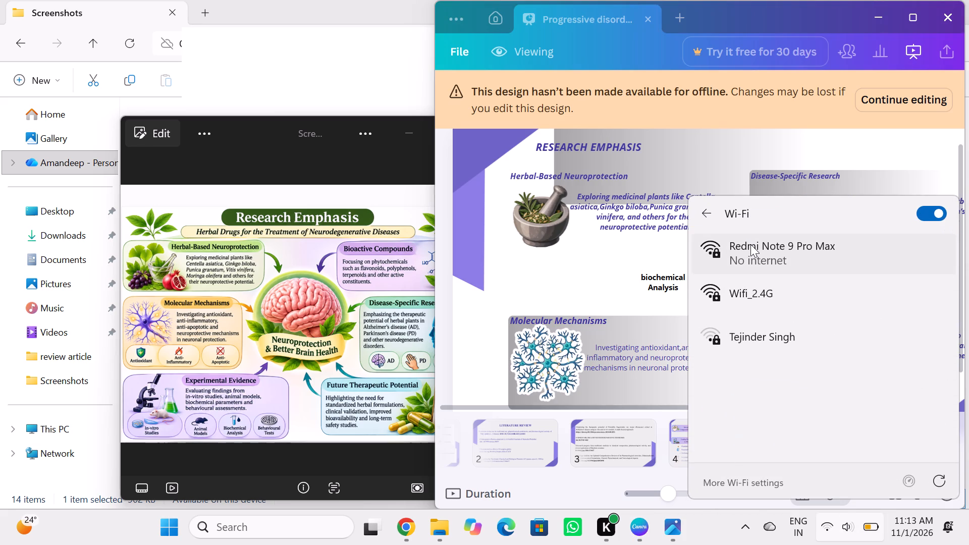
left_click(666, 237)
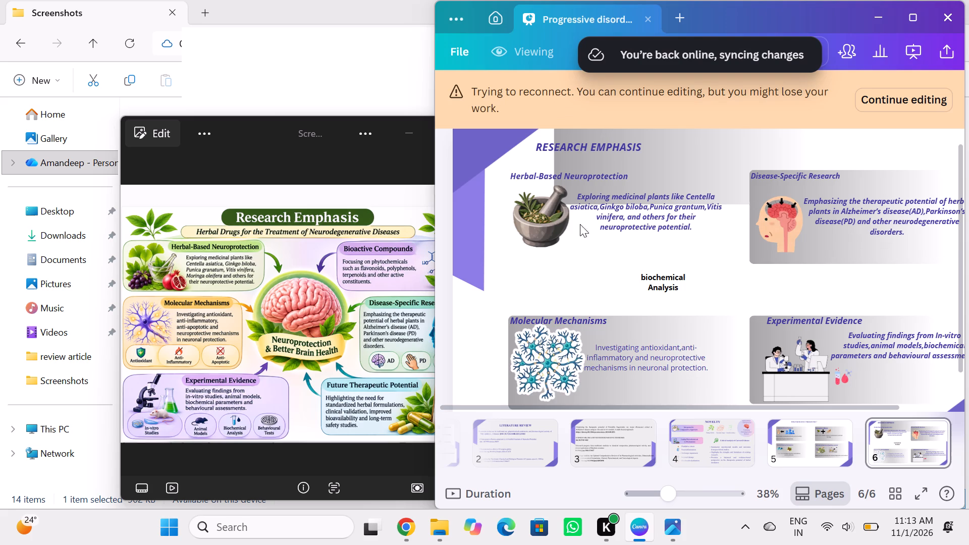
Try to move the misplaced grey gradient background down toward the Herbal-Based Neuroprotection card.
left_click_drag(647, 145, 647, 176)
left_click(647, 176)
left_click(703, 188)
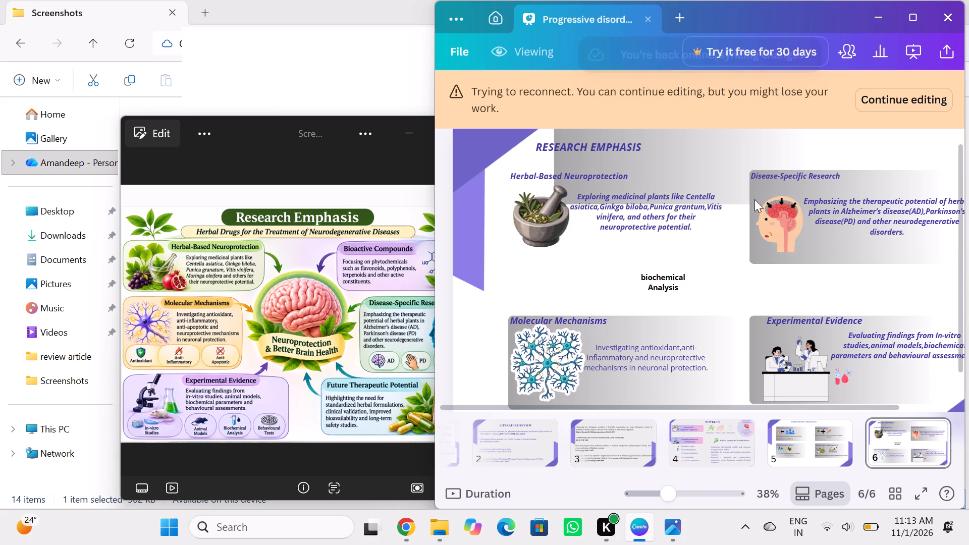
Maximize the presentation design window.
left_click(909, 11)
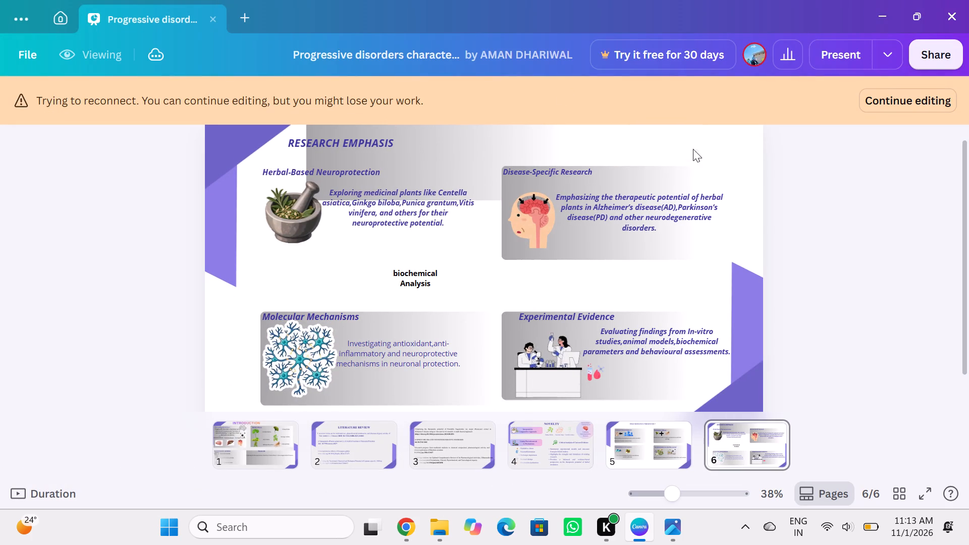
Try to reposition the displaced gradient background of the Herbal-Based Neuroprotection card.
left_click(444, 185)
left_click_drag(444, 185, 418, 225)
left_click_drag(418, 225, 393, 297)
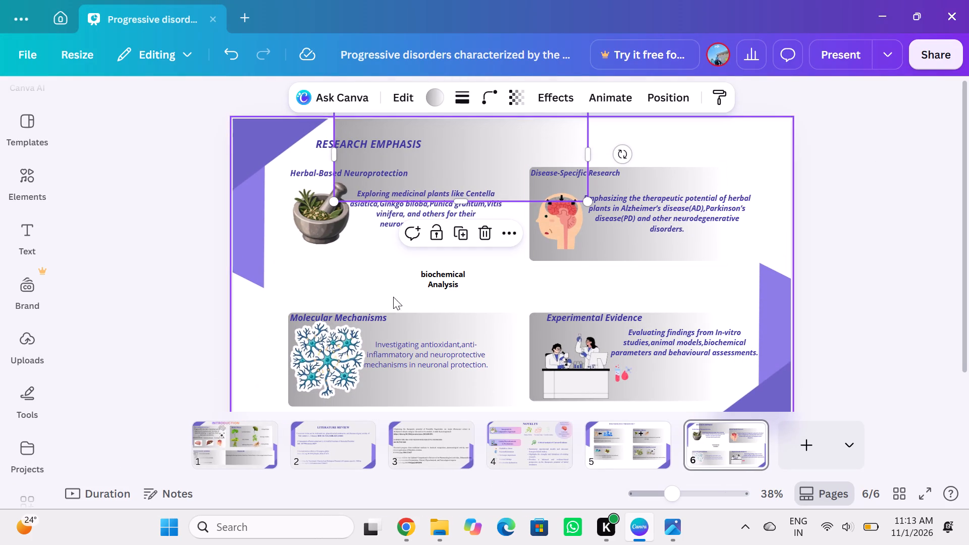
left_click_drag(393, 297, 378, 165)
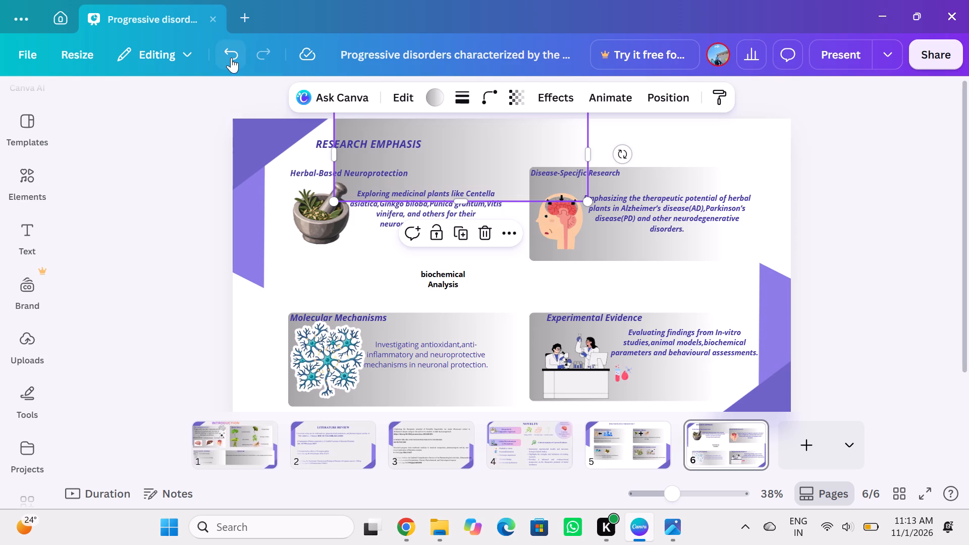
Undo the accidental moves of the Herbal-Based Neuroprotection card's gradient background until it is back behind its heading, image and text.
left_click(231, 58)
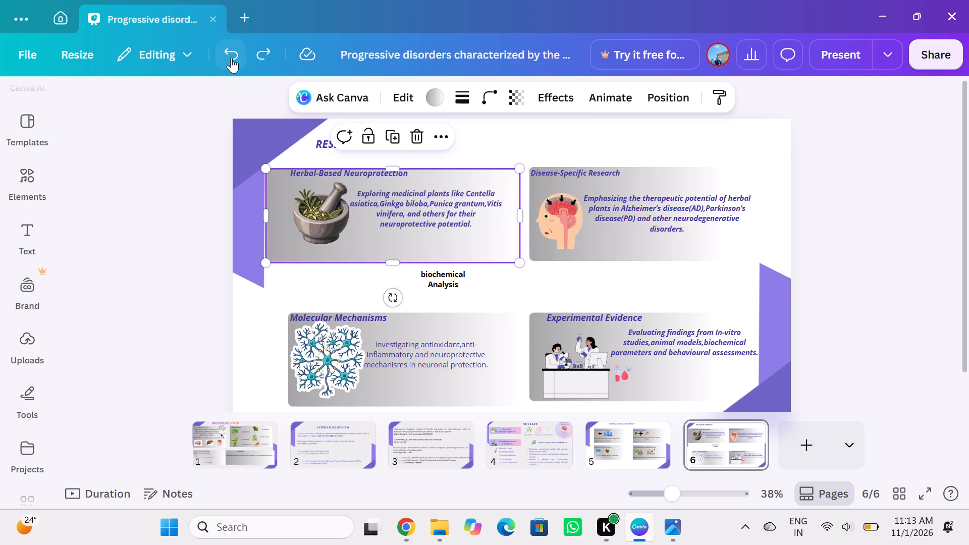
left_click(509, 285)
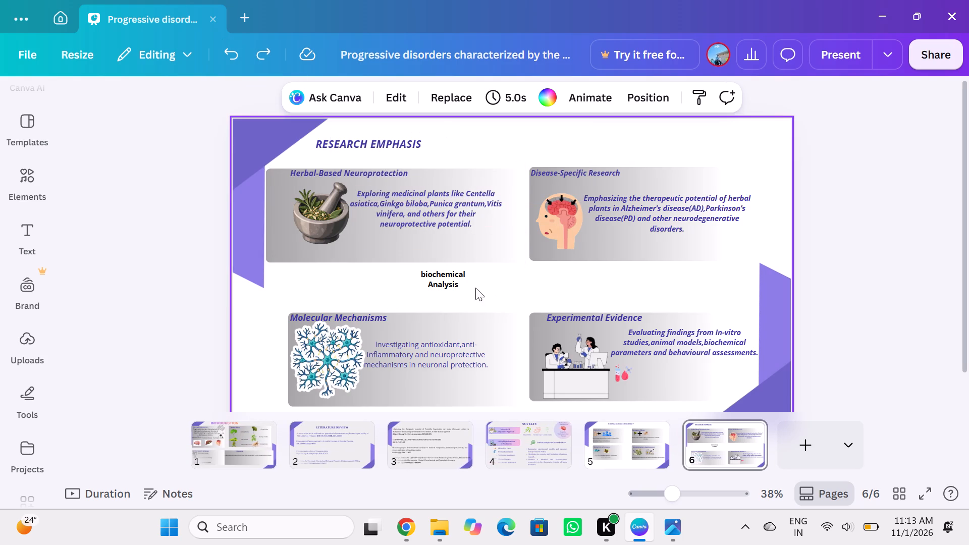
left_click(454, 284)
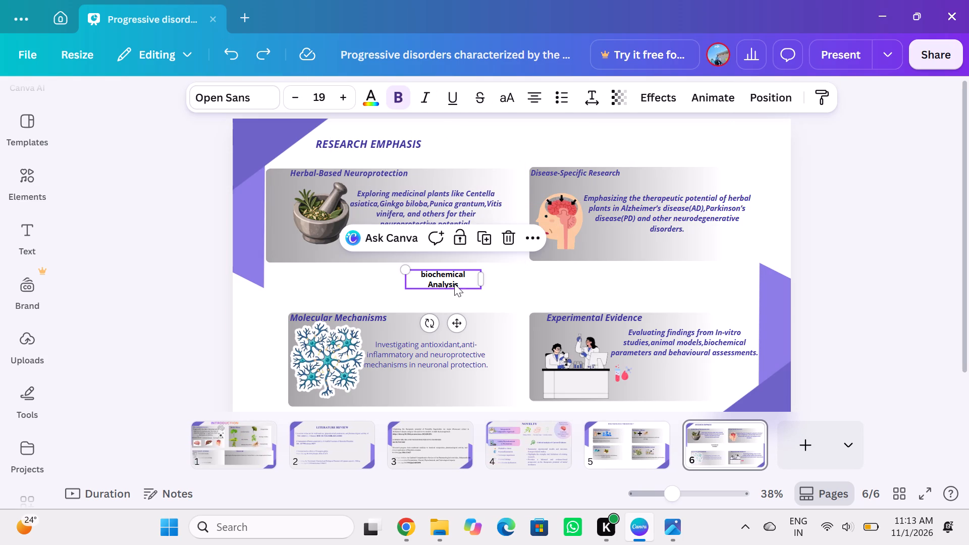
left_click(529, 291)
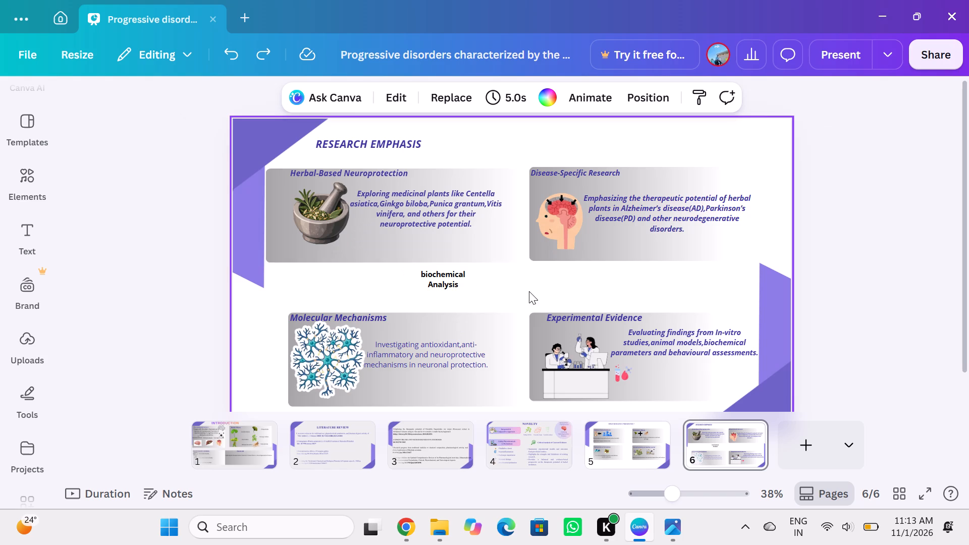
left_click(230, 56)
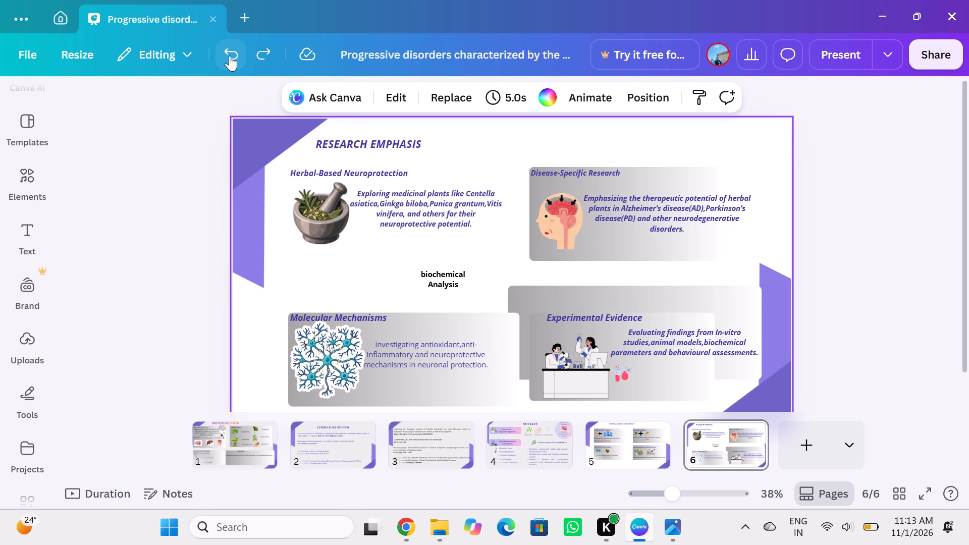
left_click(230, 56)
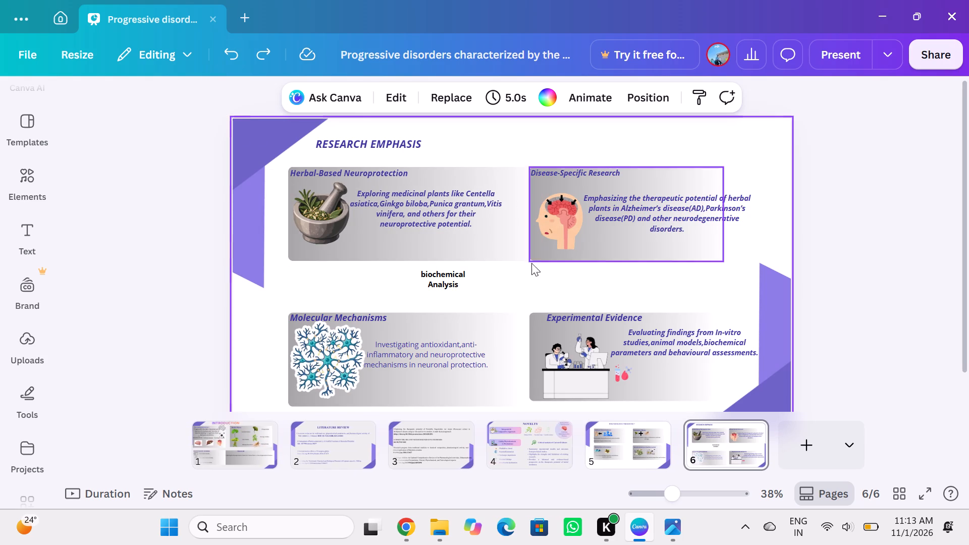
left_click(524, 279)
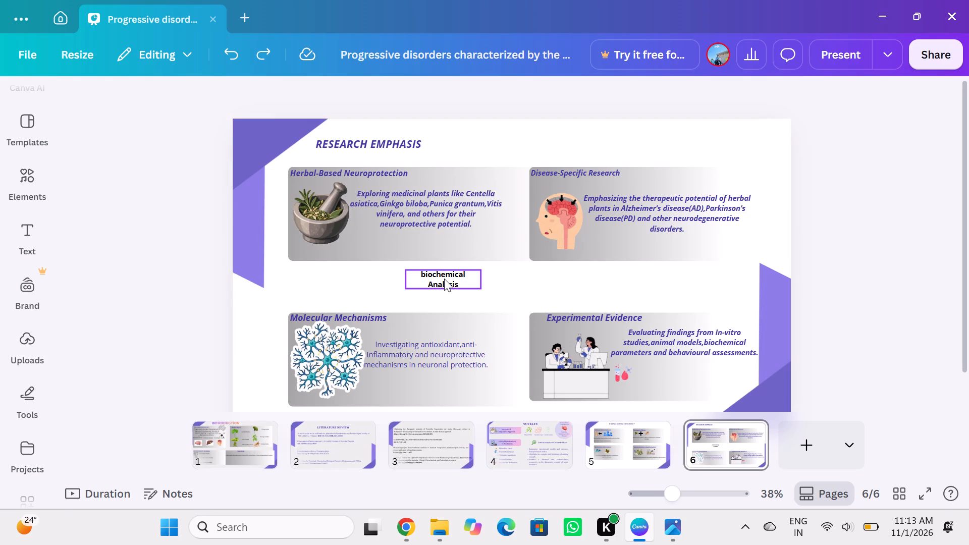
Narrow the "biochemical Analysis" text box to fit its two lines and scale the label down to font size 11.5.
left_click(444, 279)
left_click_drag(481, 278, 444, 281)
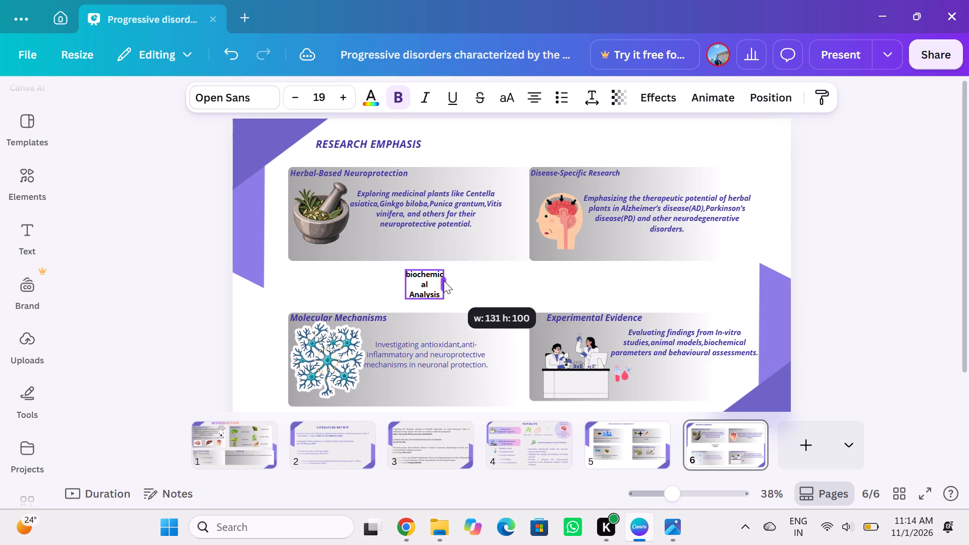
left_click_drag(444, 281, 458, 280)
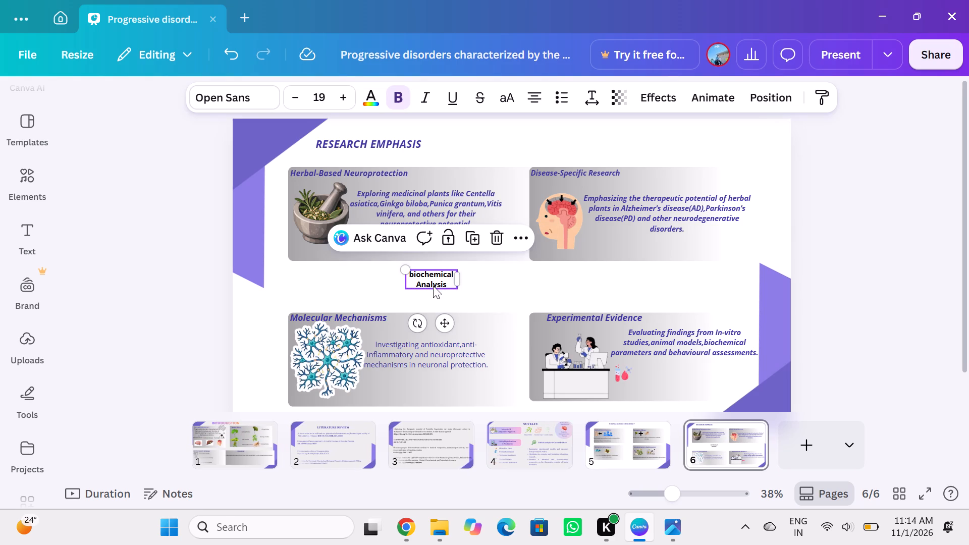
left_click_drag(407, 268, 417, 272)
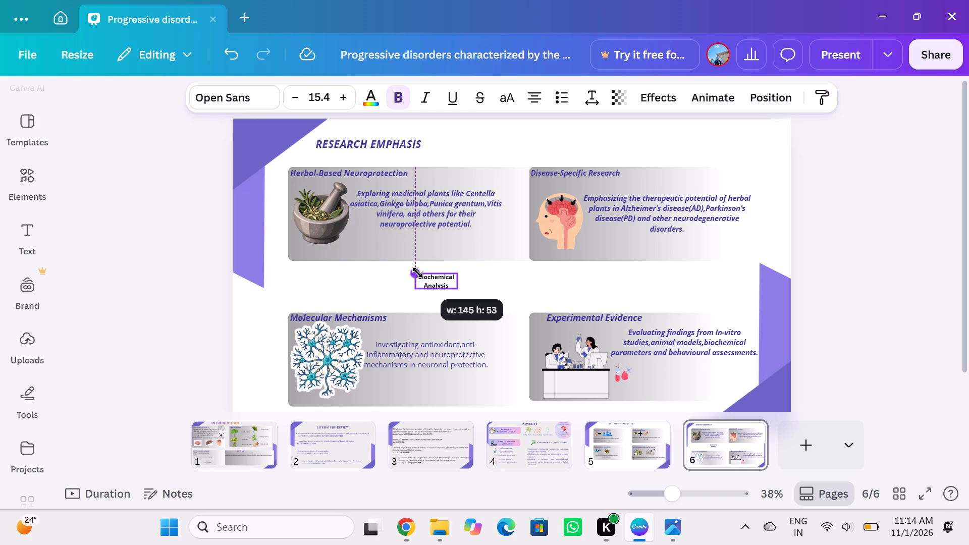
left_click_drag(417, 272, 425, 278)
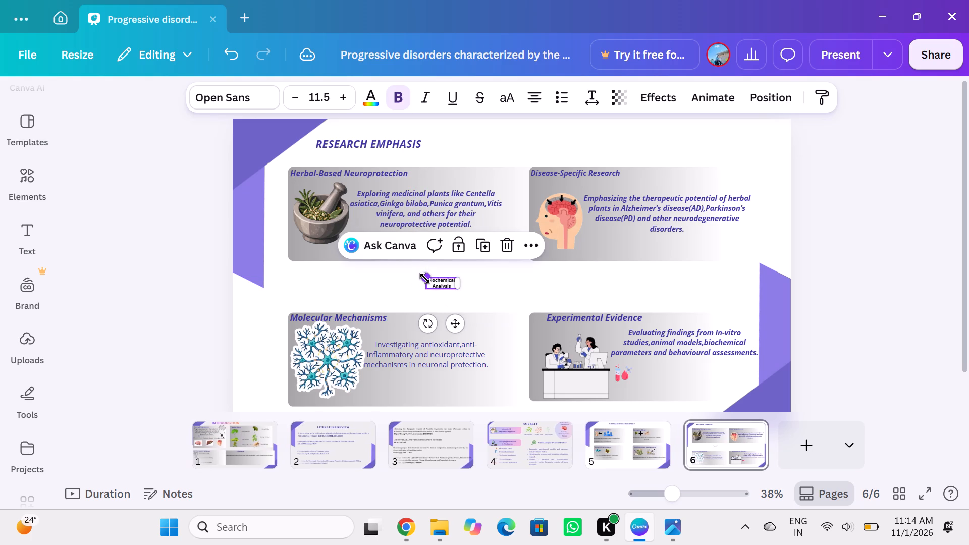
Move the "biochemical Analysis" label into the Experimental Evidence card, directly below the small red flask graphic.
left_click_drag(459, 324, 653, 469)
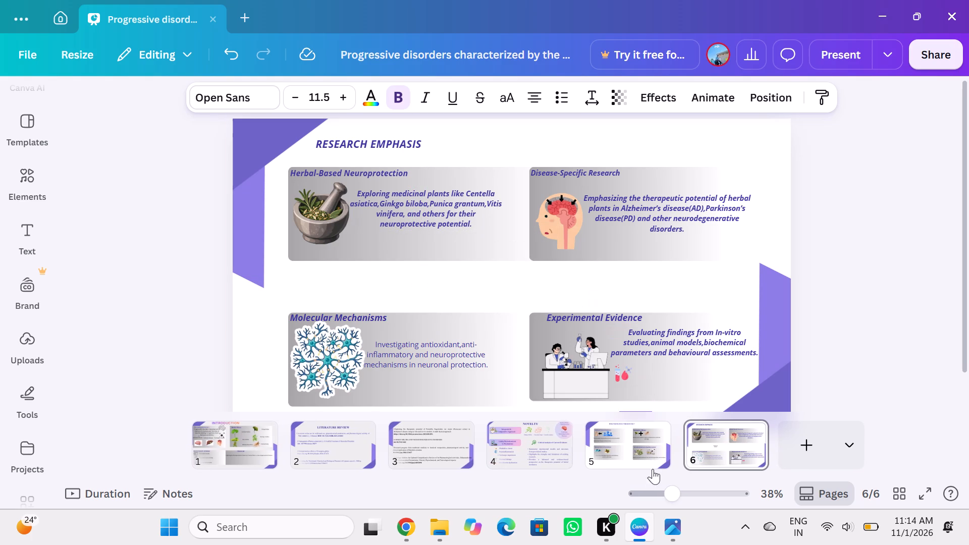
left_click_drag(653, 469, 639, 425)
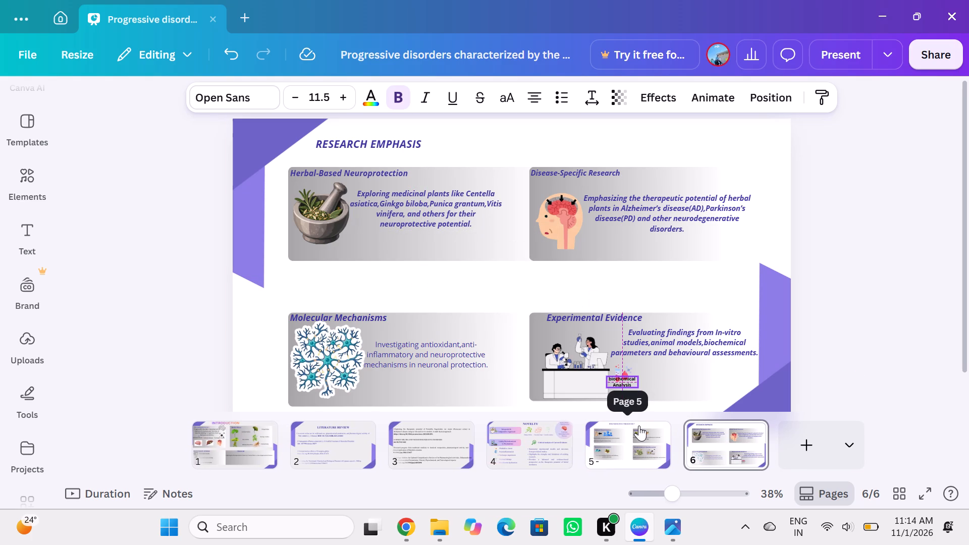
left_click_drag(639, 425, 639, 425)
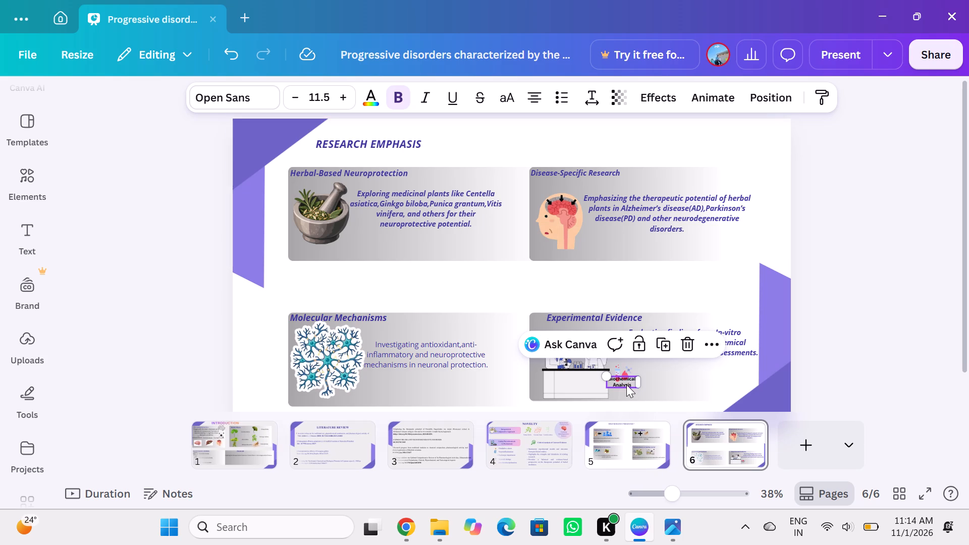
left_click_drag(626, 383, 630, 390)
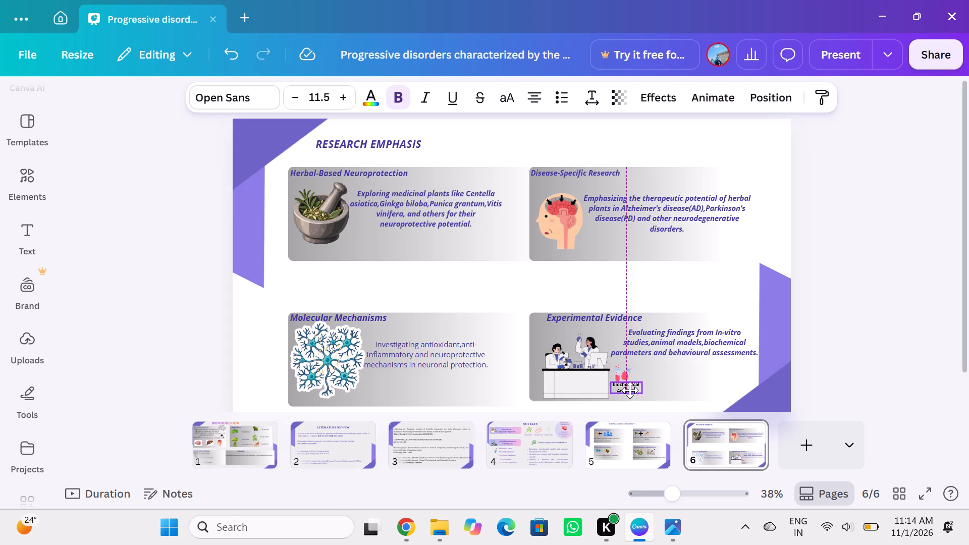
left_click_drag(630, 390, 629, 392)
left_click(865, 302)
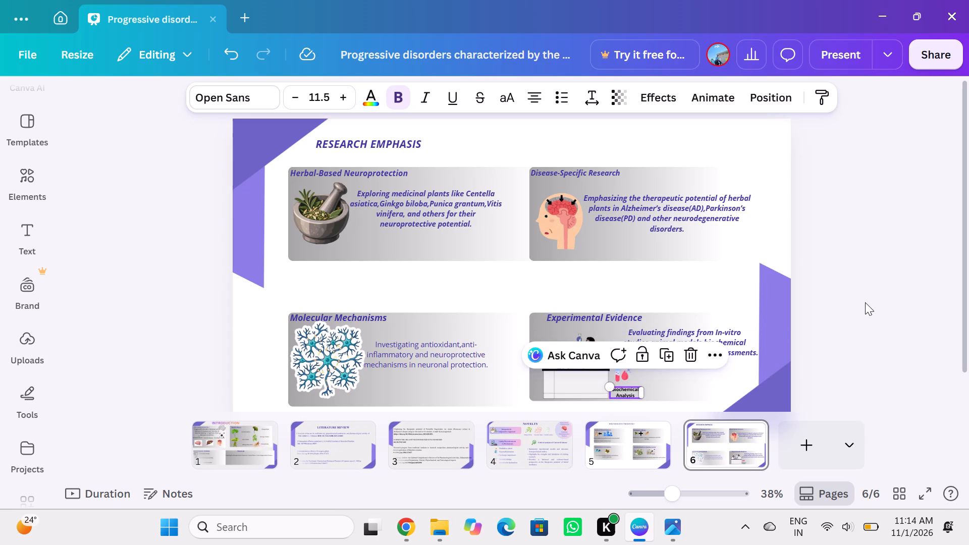
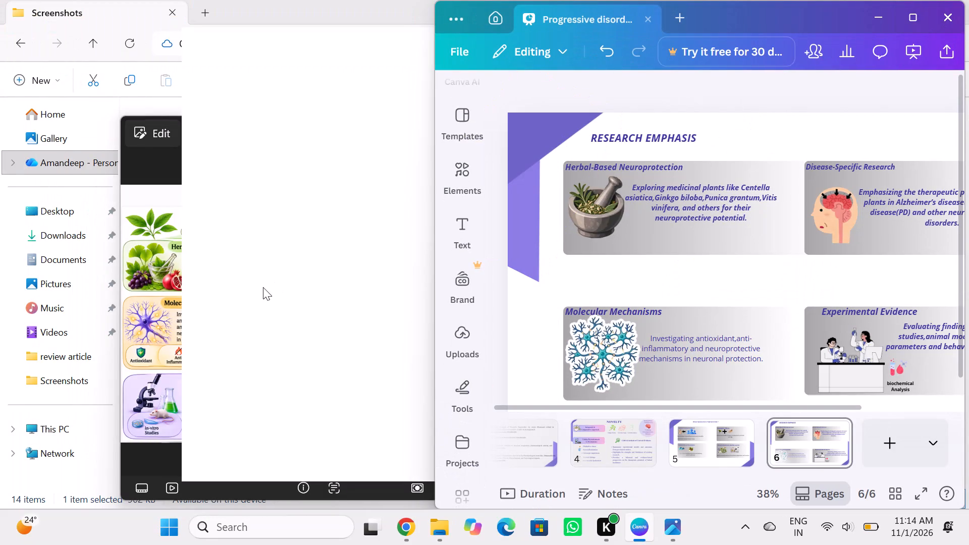
Consult the Research Emphasis reference infographic and search Canva's graphics for "behavioural tests".
left_click(163, 290)
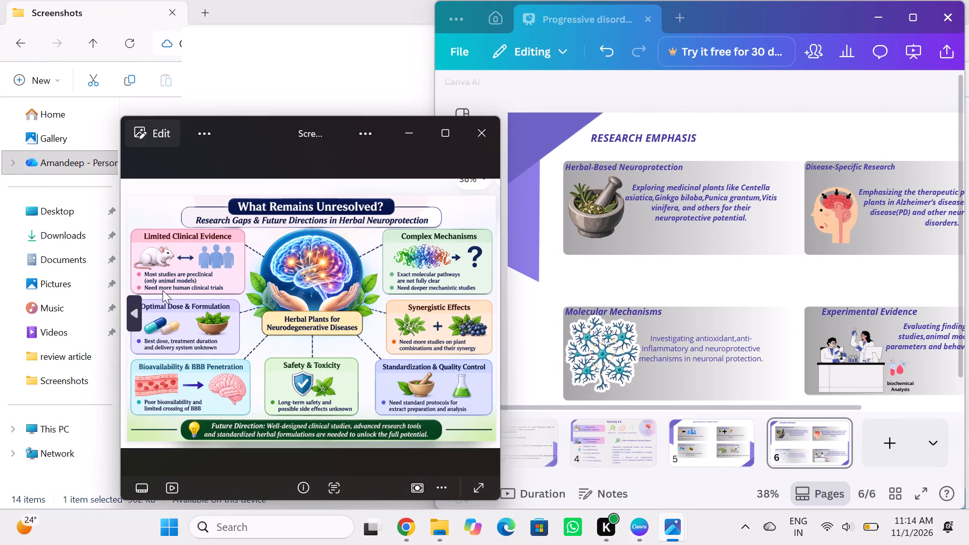
left_click(486, 302)
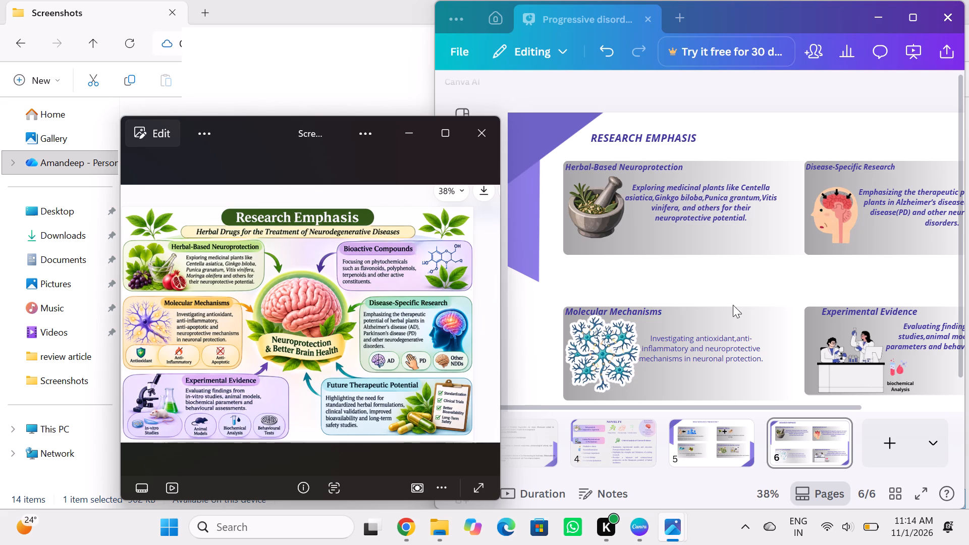
left_click(709, 279)
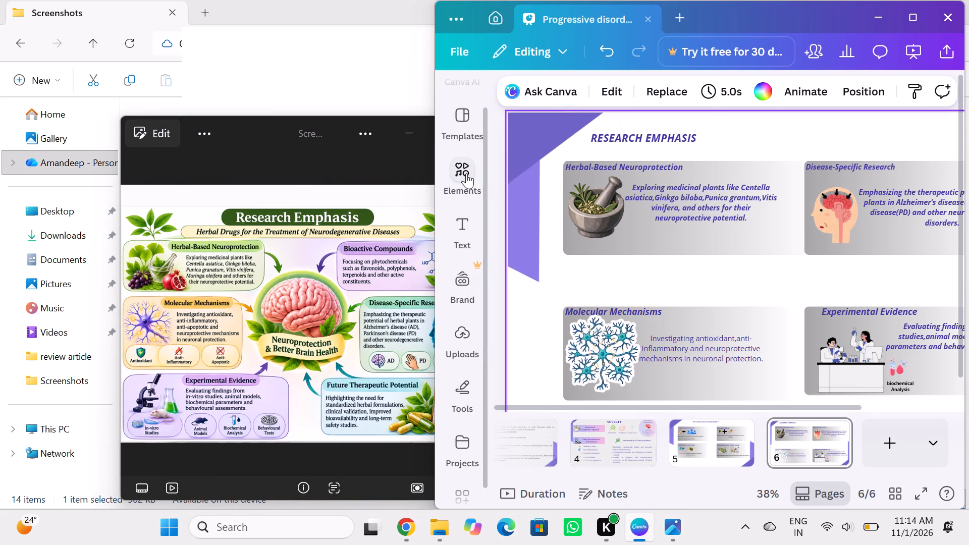
left_click(466, 173)
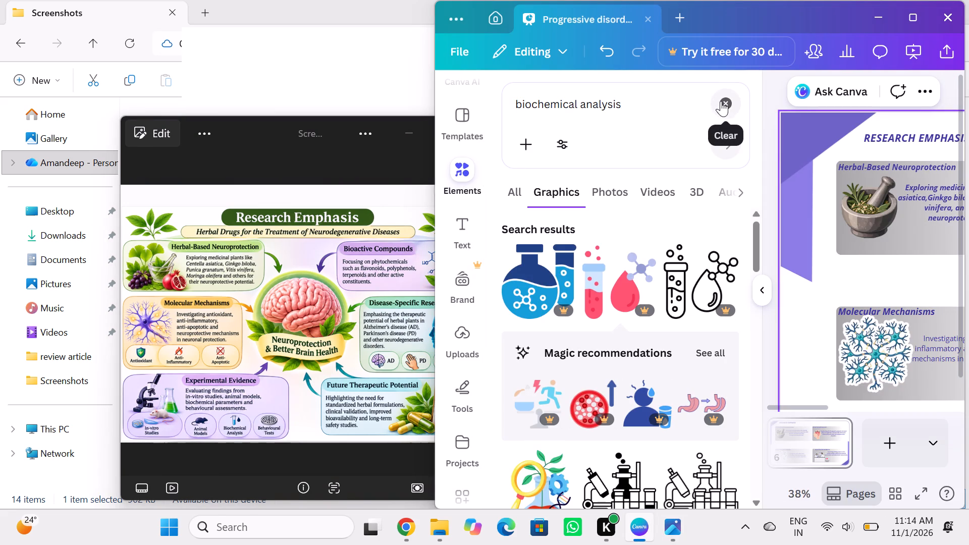
left_click(725, 103)
type("behavio")
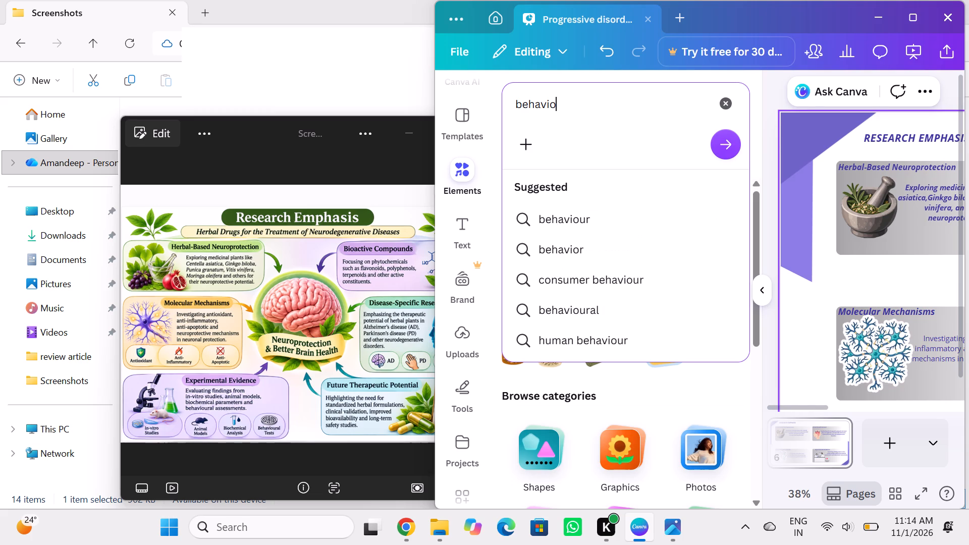
key("u")
type("ral")
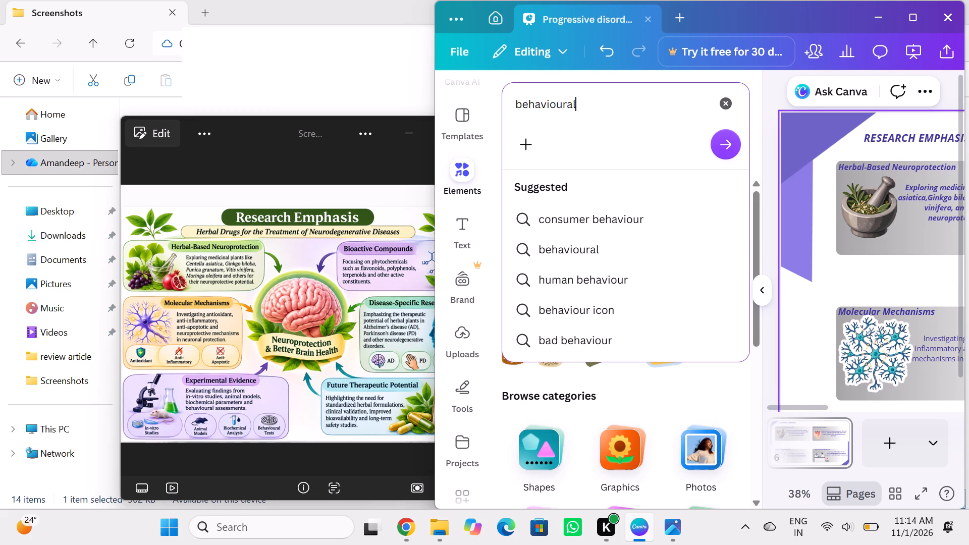
key("space")
type("tets")
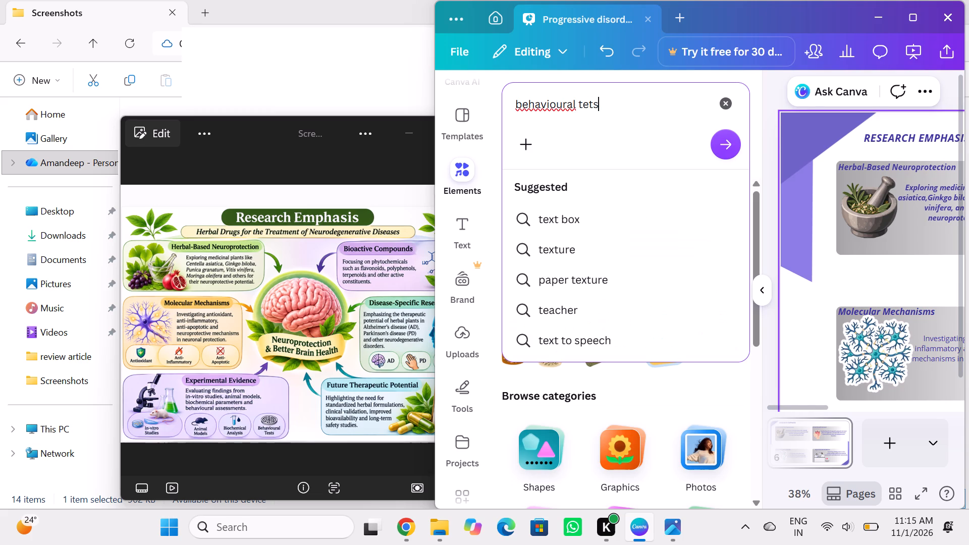
key("BackSpace")
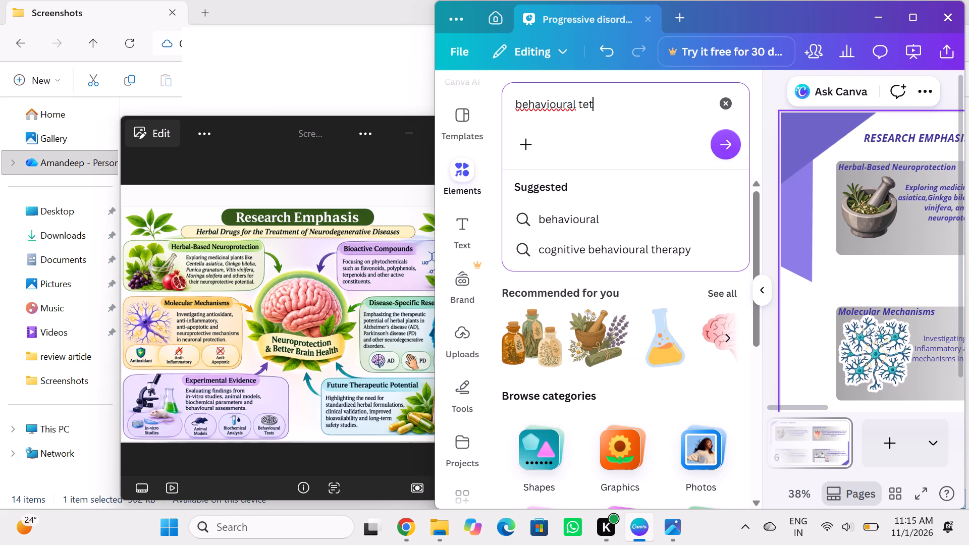
key("BackSpace")
type("sts")
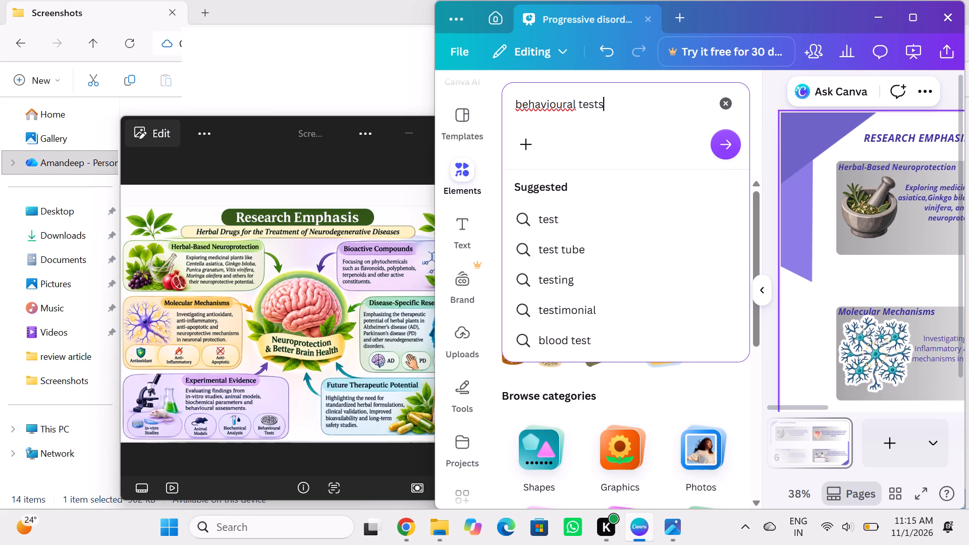
left_click(721, 138)
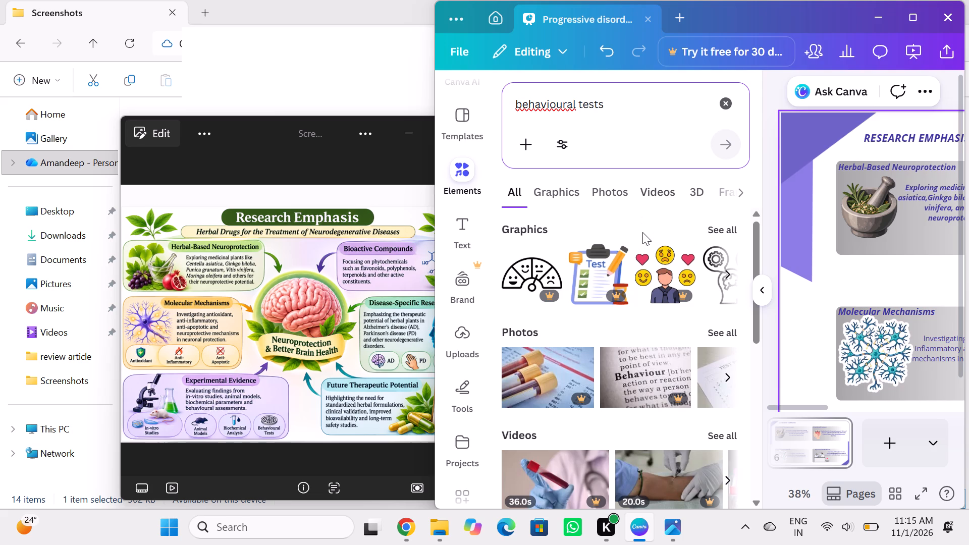
left_click(714, 232)
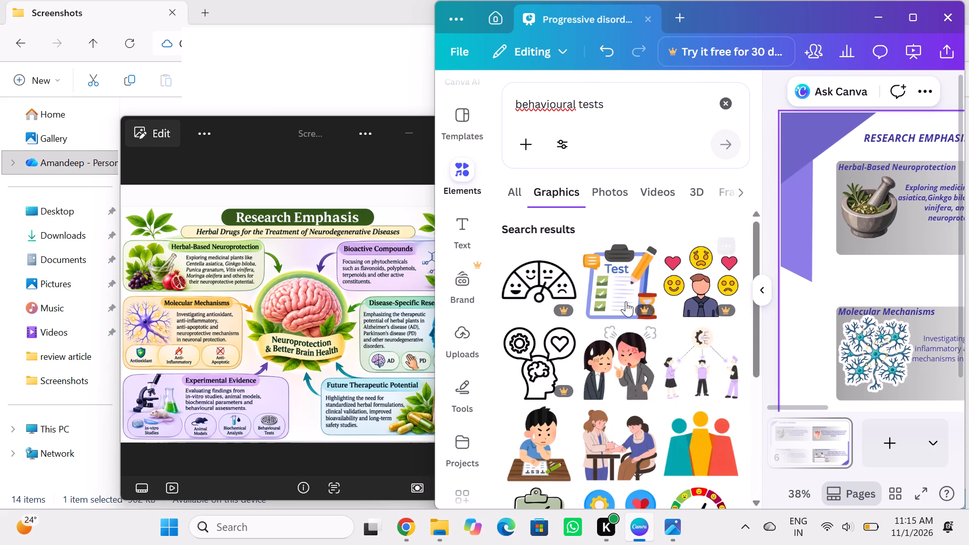
Look through the graphics results for an illustration suited to behavioural tests in the Experimental Evidence card.
scroll(624, 304, "down", 5)
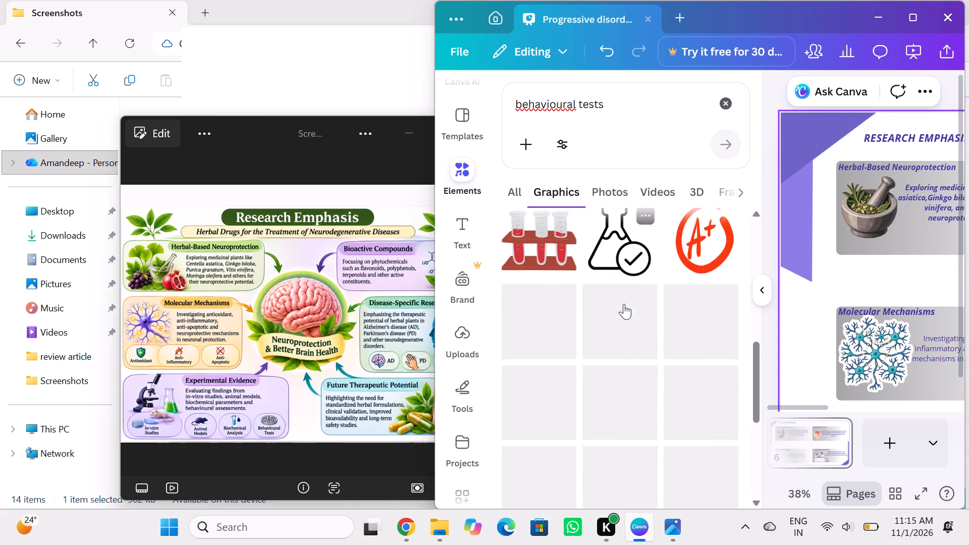
scroll(624, 304, "down", 3)
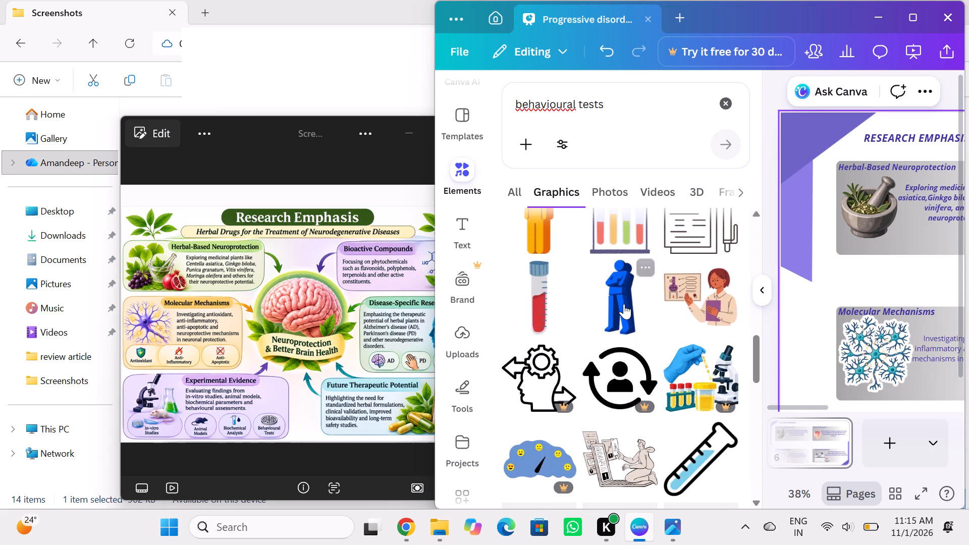
scroll(624, 304, "down", 6)
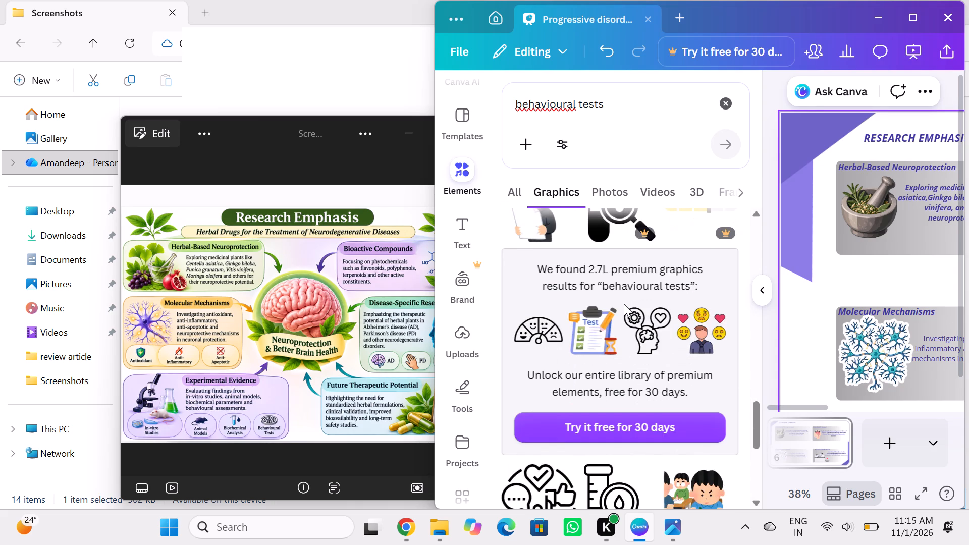
scroll(624, 304, "down", 3)
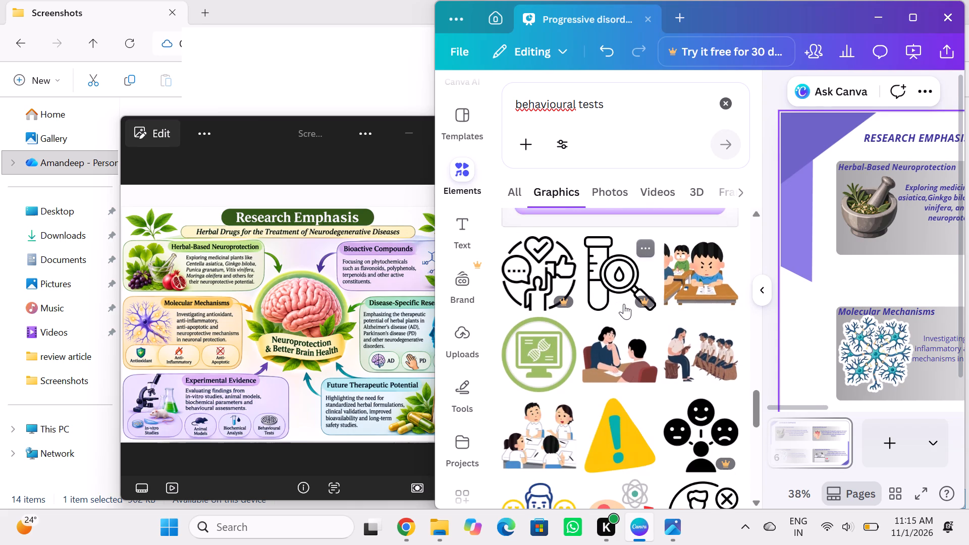
scroll(624, 304, "down", 3)
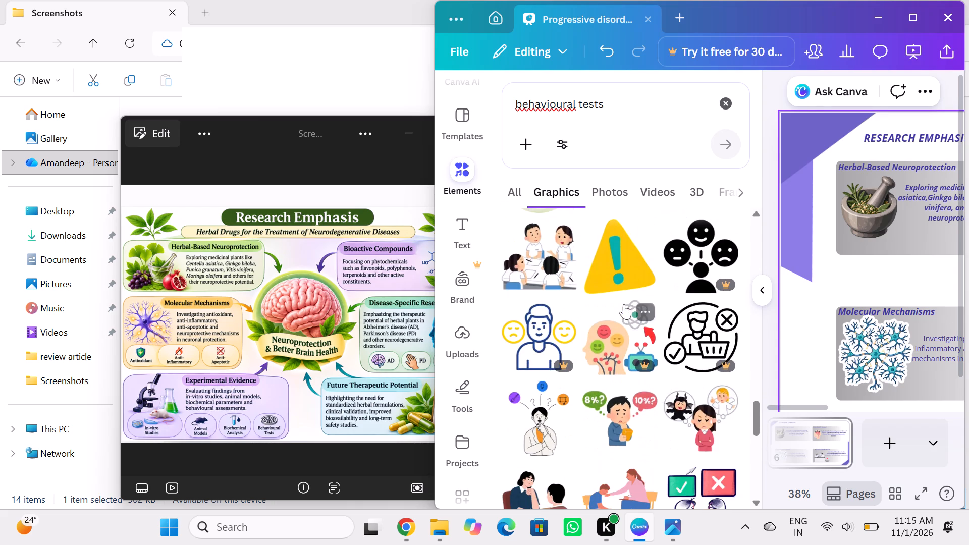
scroll(624, 304, "down", 3)
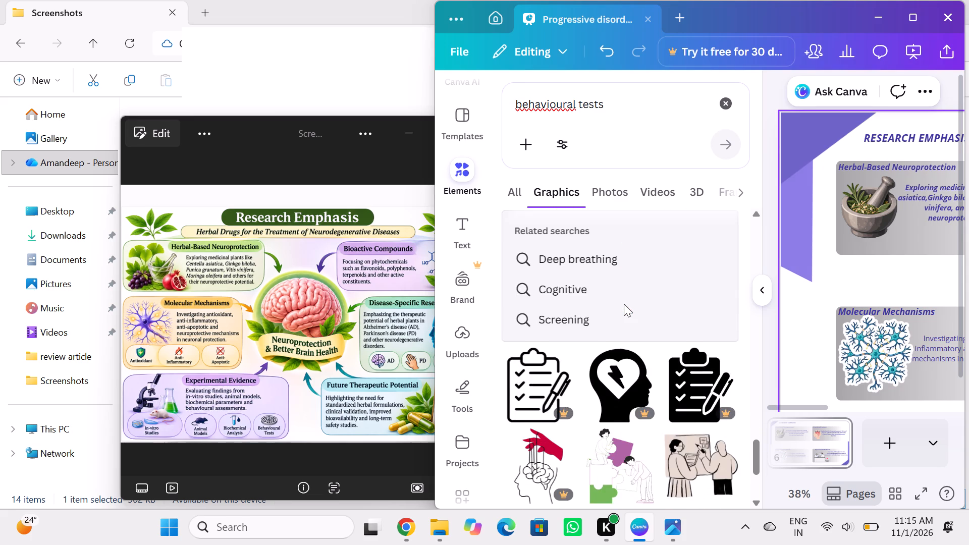
scroll(624, 304, "down", 1)
scroll(624, 304, "left", 1)
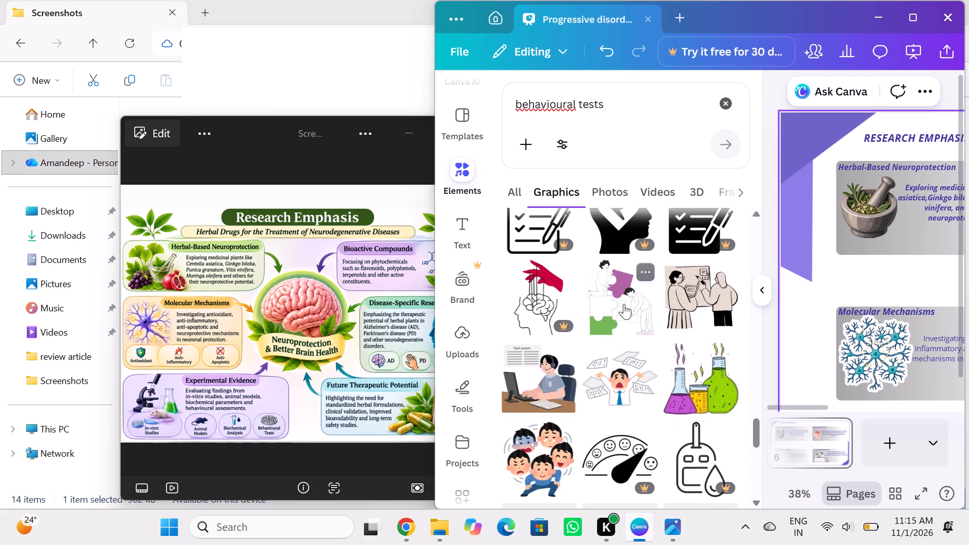
scroll(624, 304, "left", 2)
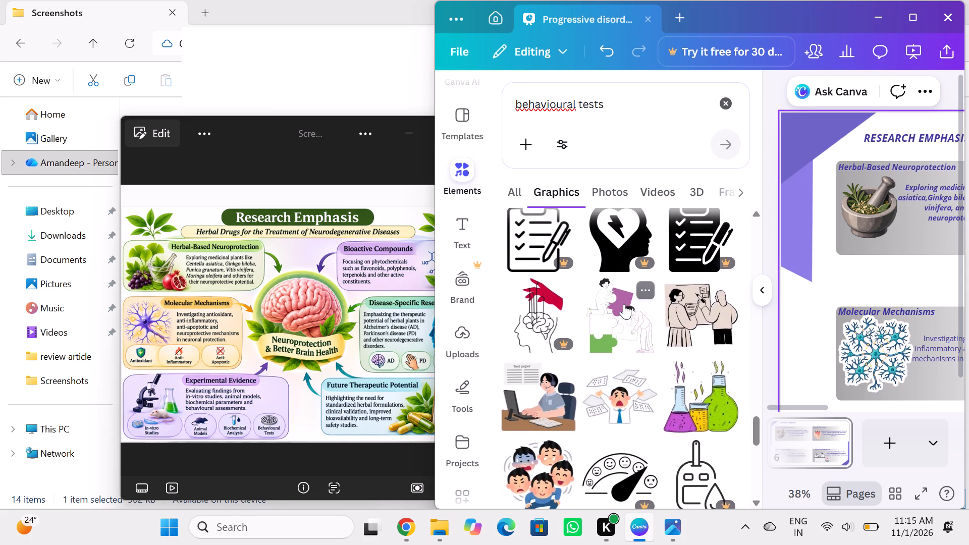
scroll(624, 304, "left", 1)
scroll(624, 304, "up", 6)
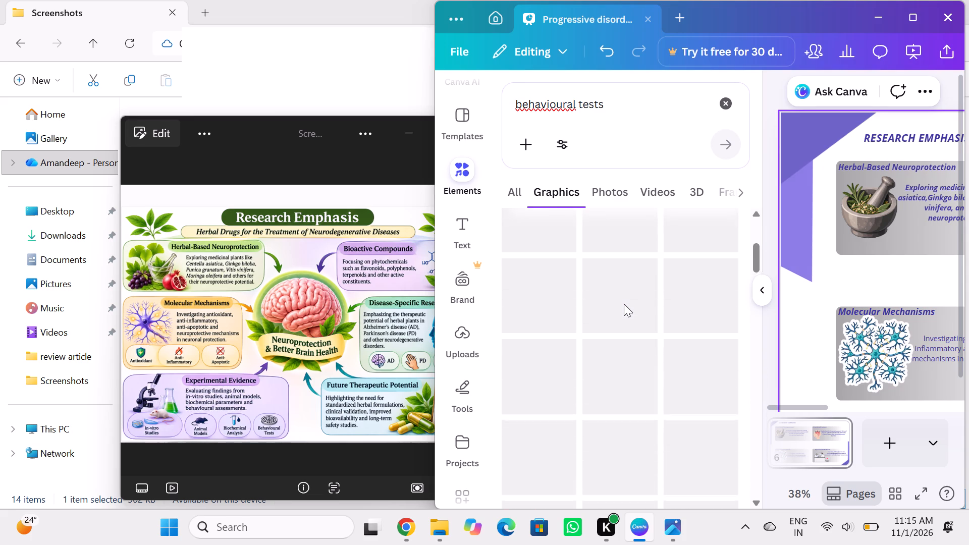
scroll(624, 304, "up", 6)
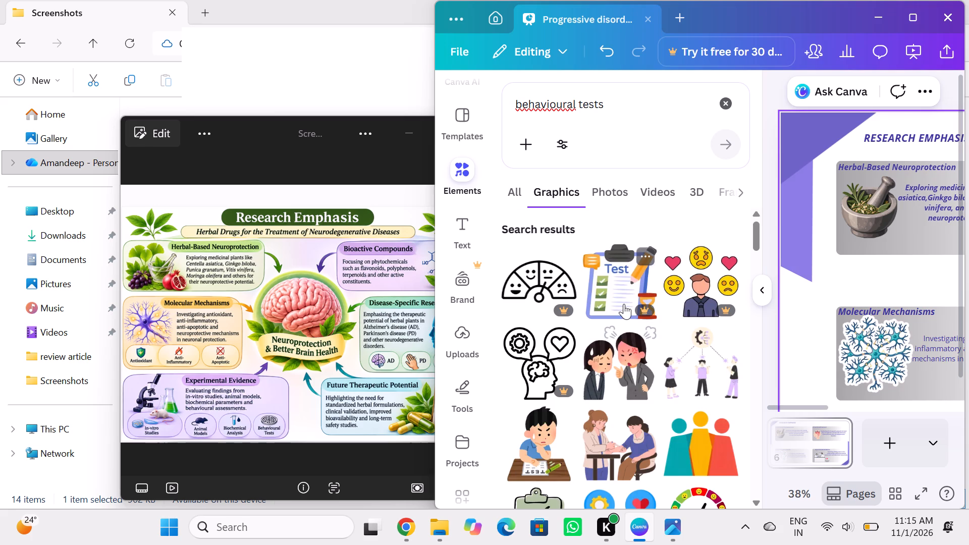
scroll(625, 313, "down", 2)
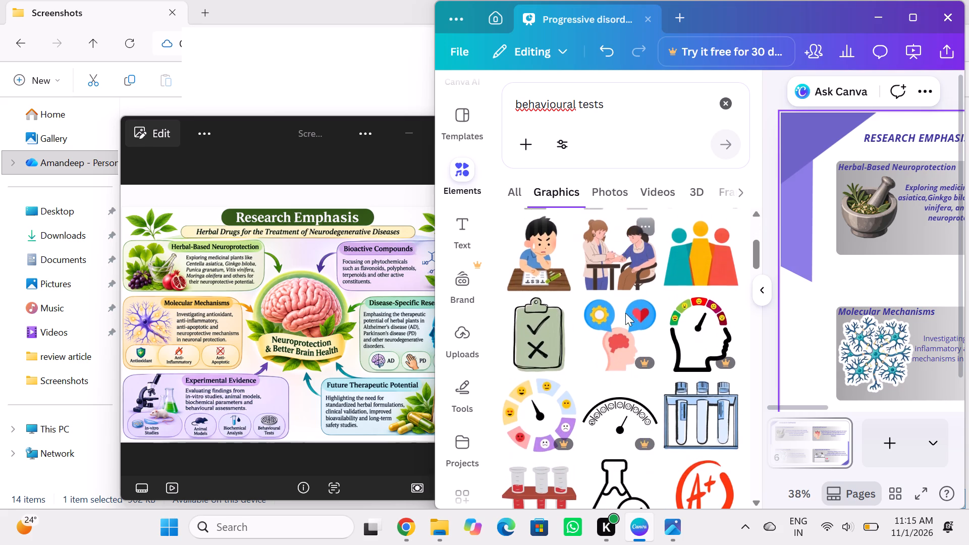
scroll(625, 313, "down", 1)
Examine the graphics row in the results for all element types for a suitable behavioural tests illustration.
left_click(520, 194)
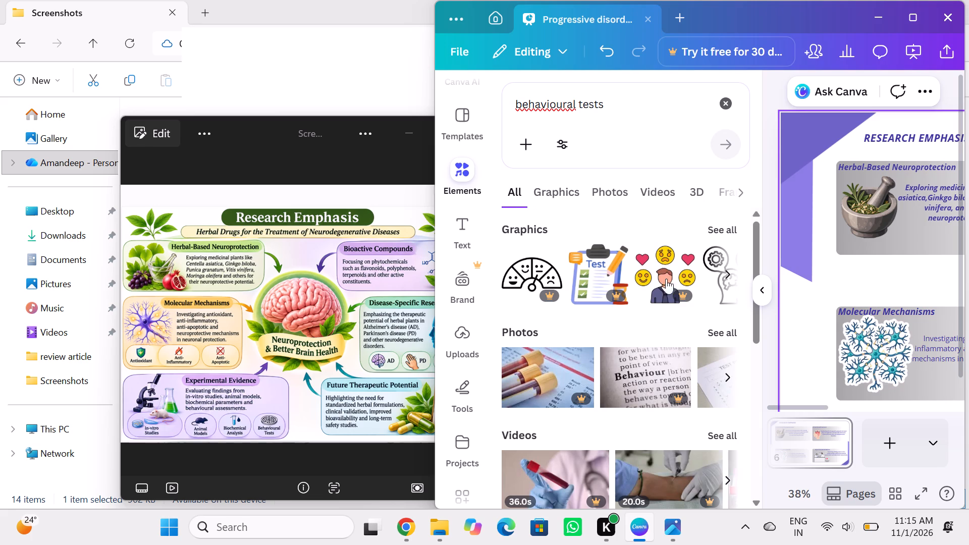
scroll(712, 282, "left", 7)
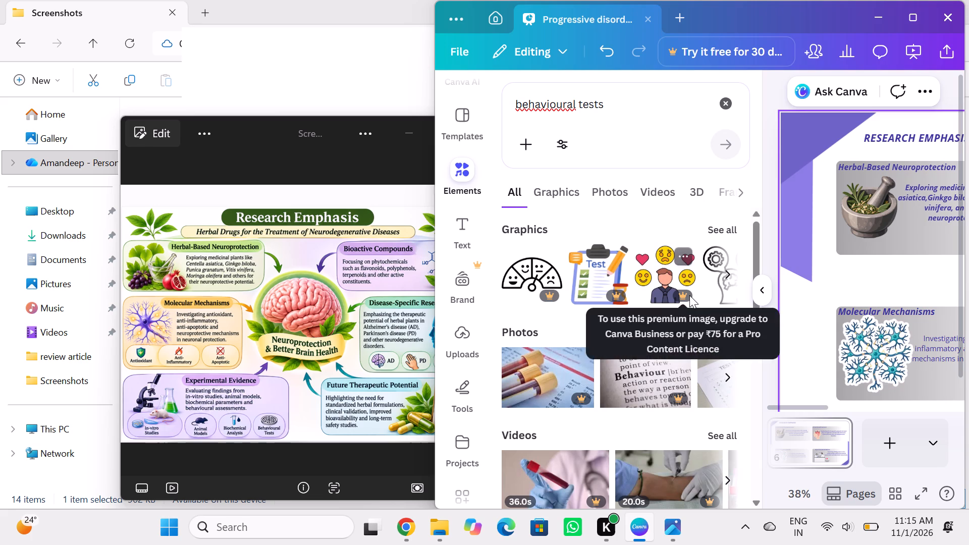
scroll(689, 295, "left", 6)
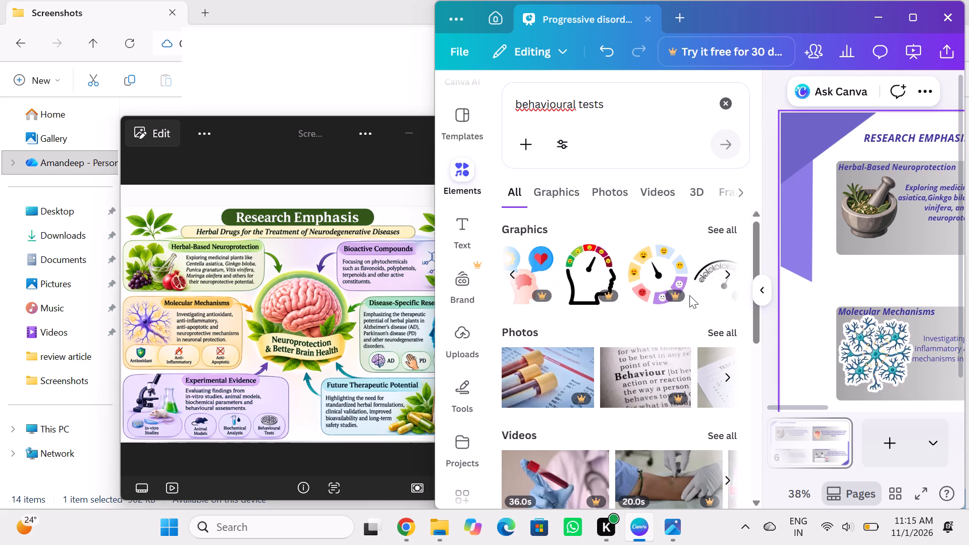
scroll(689, 295, "left", 2)
scroll(689, 295, "right", 3)
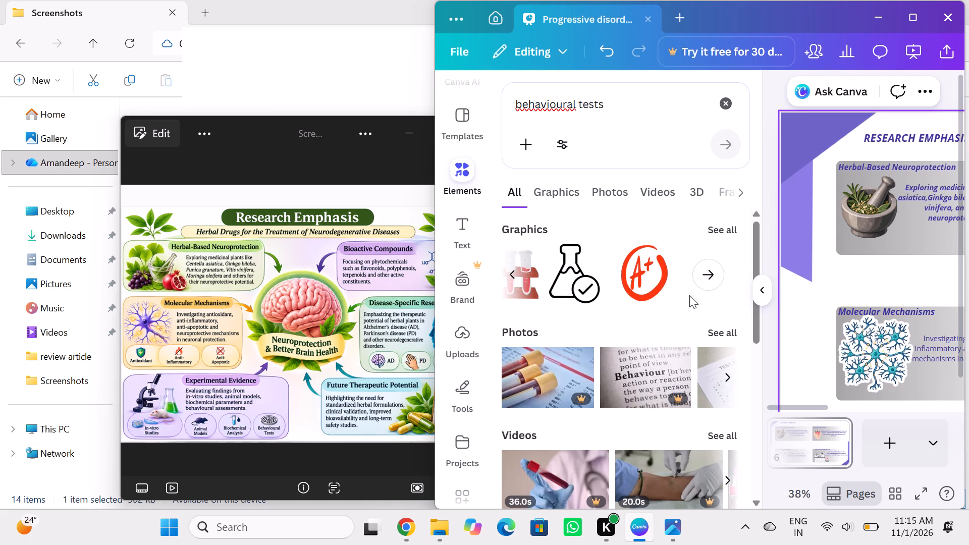
scroll(689, 295, "right", 2)
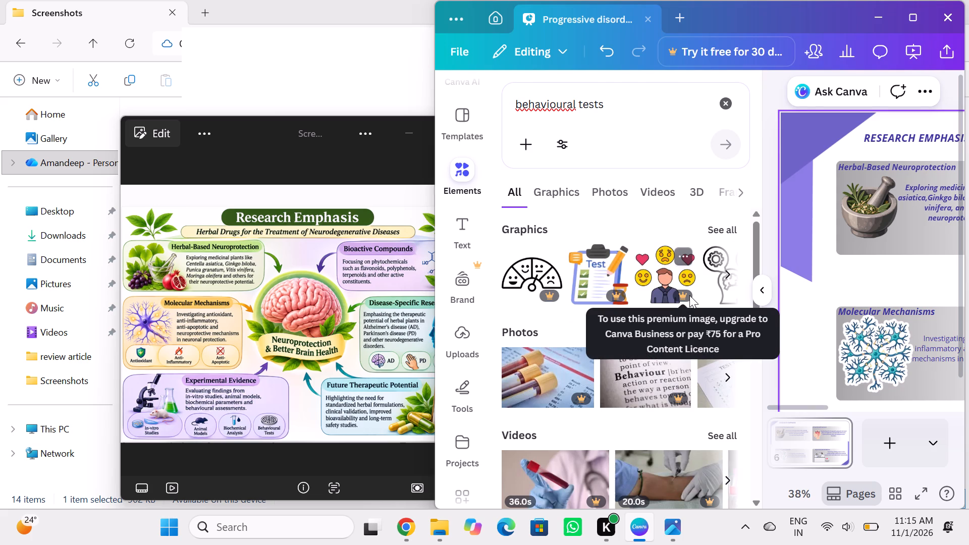
Extend the elements search to "behavioural tests of experimental evidence of neurodegenerative diseases" and run it.
left_click(669, 114)
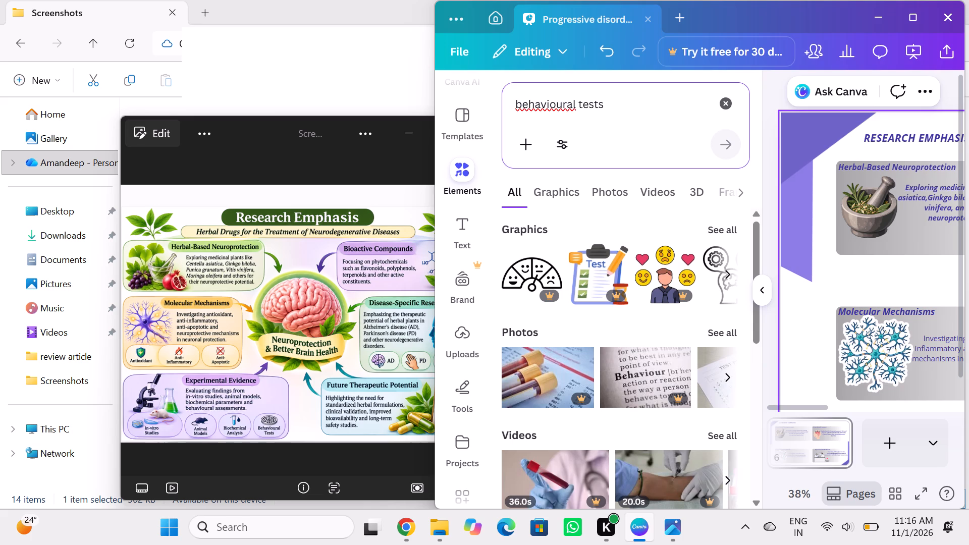
left_click(626, 107)
key("space")
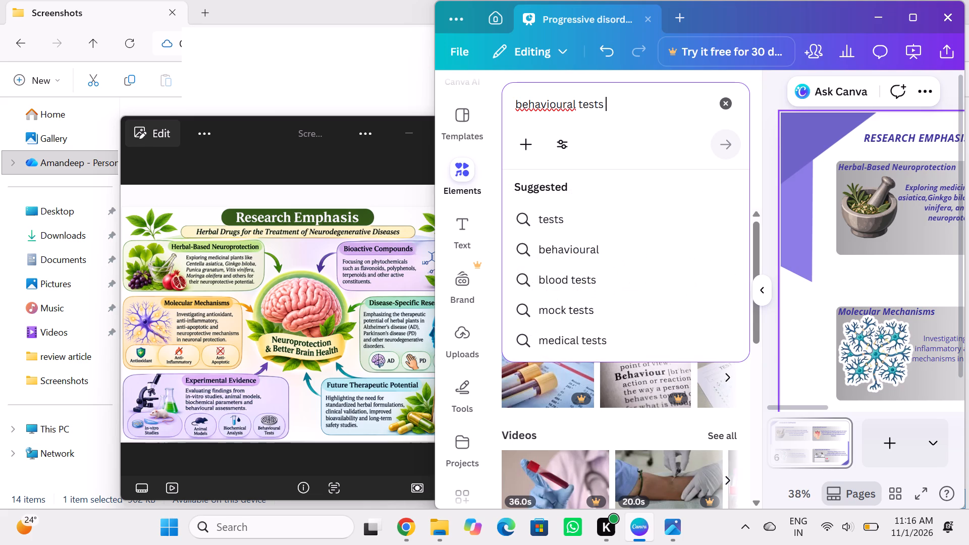
type("o")
type("f")
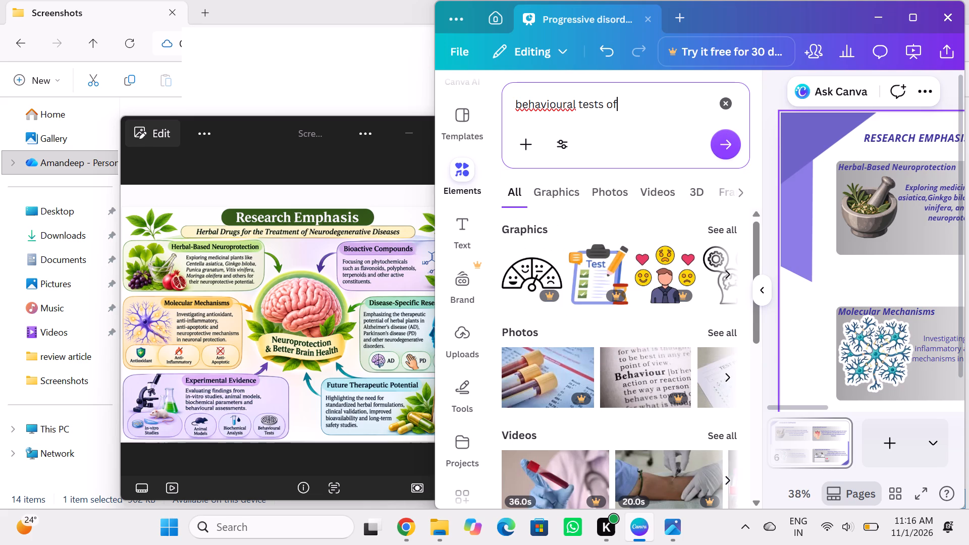
key("space")
type("experimental")
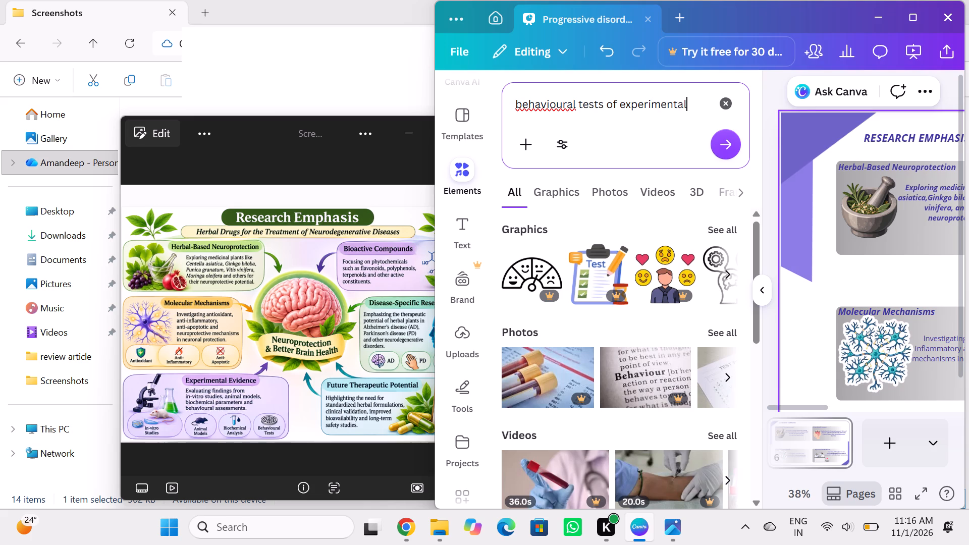
key("space")
type("evidence of")
key("space")
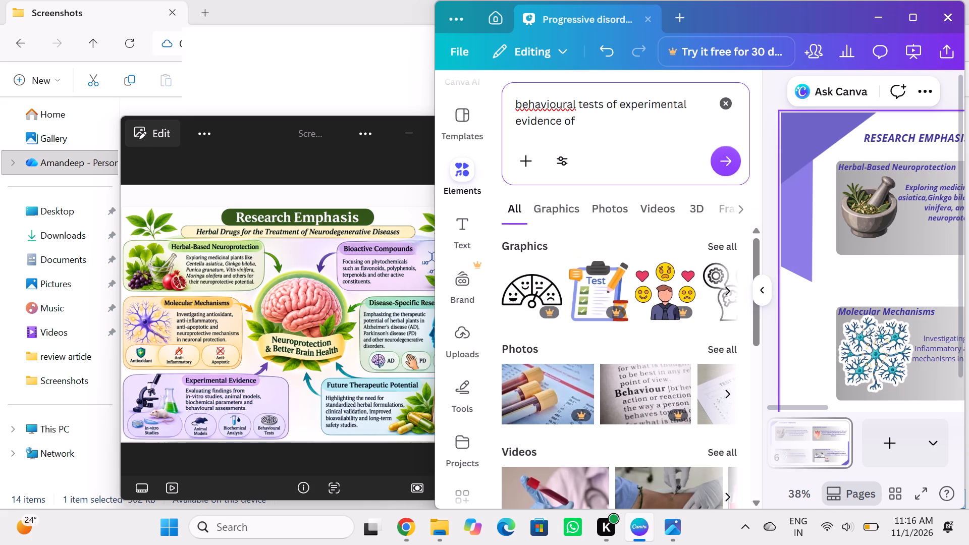
type("neuro")
type("degenerative")
key("space")
type("diseases")
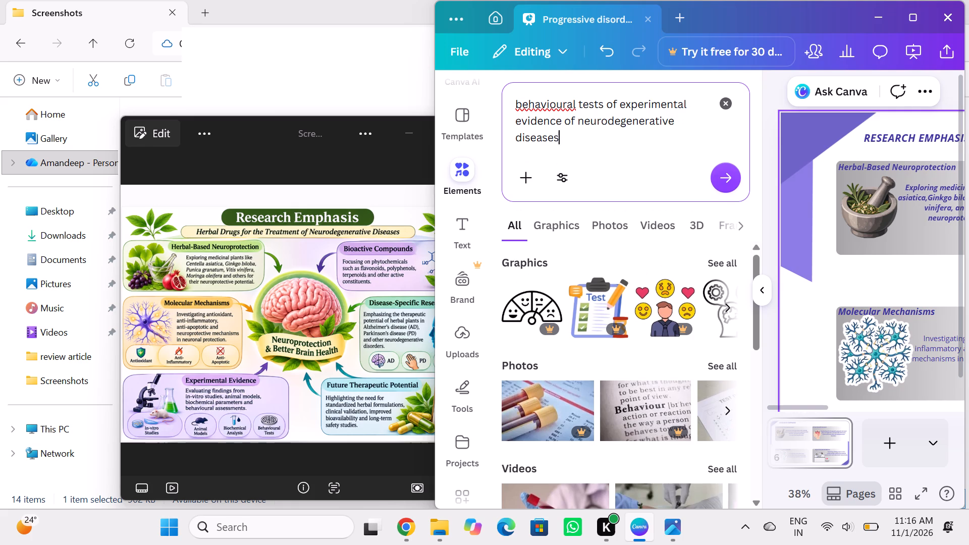
left_click(727, 169)
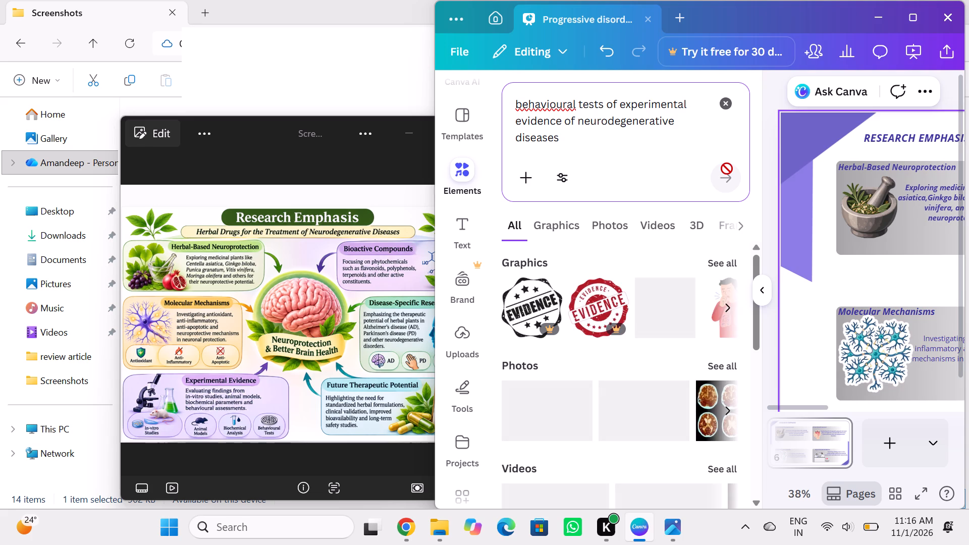
Look through the graphics row of the results for an illustration suited to behavioural tests in the Experimental Evidence card.
scroll(666, 291, "left", 1)
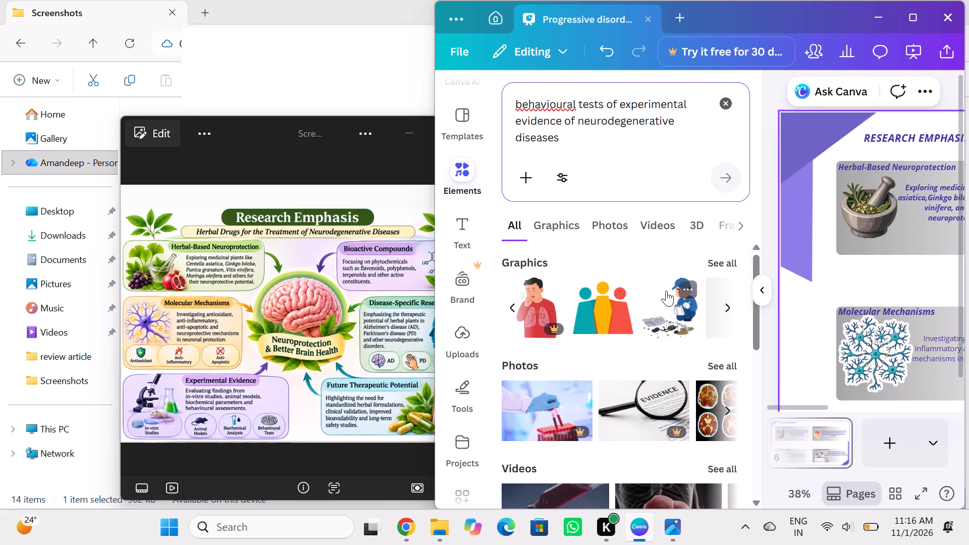
scroll(666, 291, "left", 3)
scroll(666, 291, "right", 2)
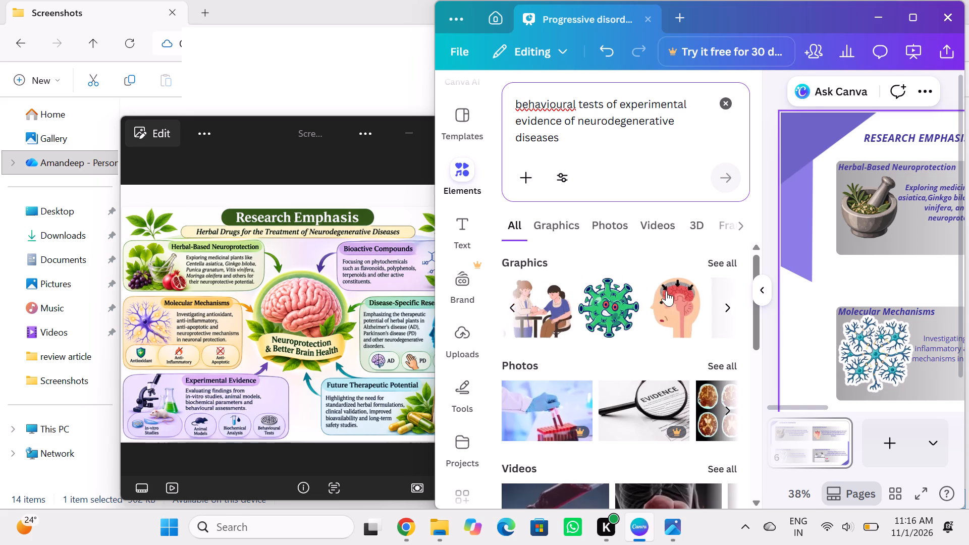
scroll(666, 291, "right", 5)
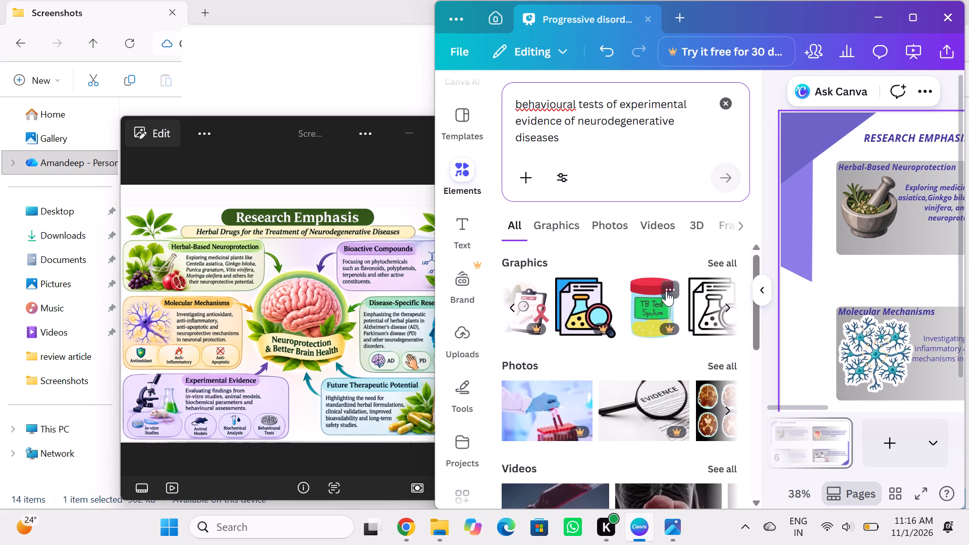
scroll(666, 291, "right", 3)
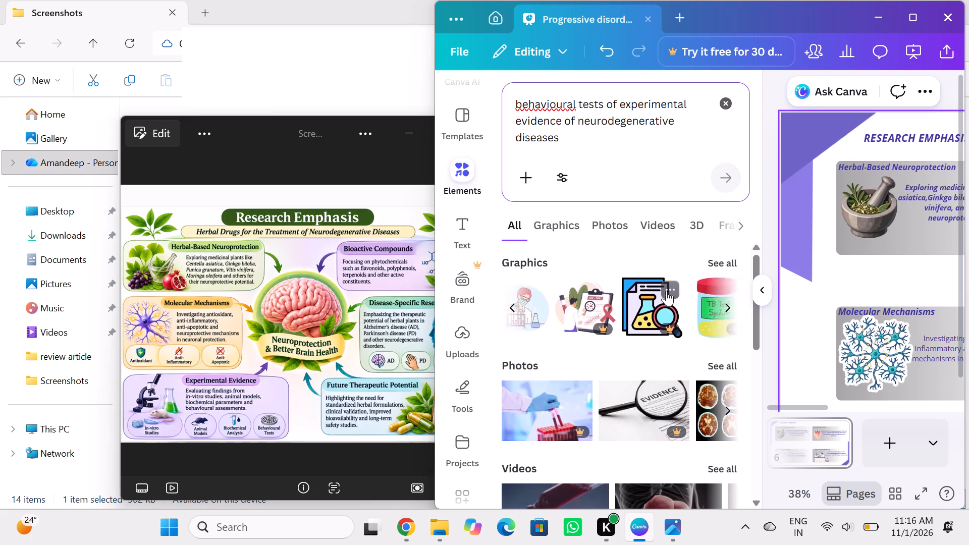
scroll(666, 291, "right", 6)
scroll(666, 291, "left", 1)
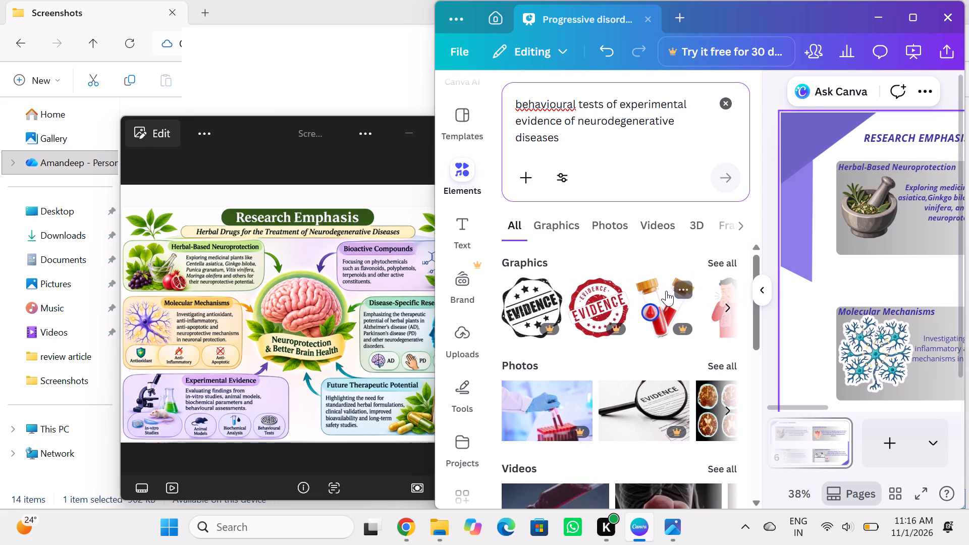
scroll(666, 291, "left", 2)
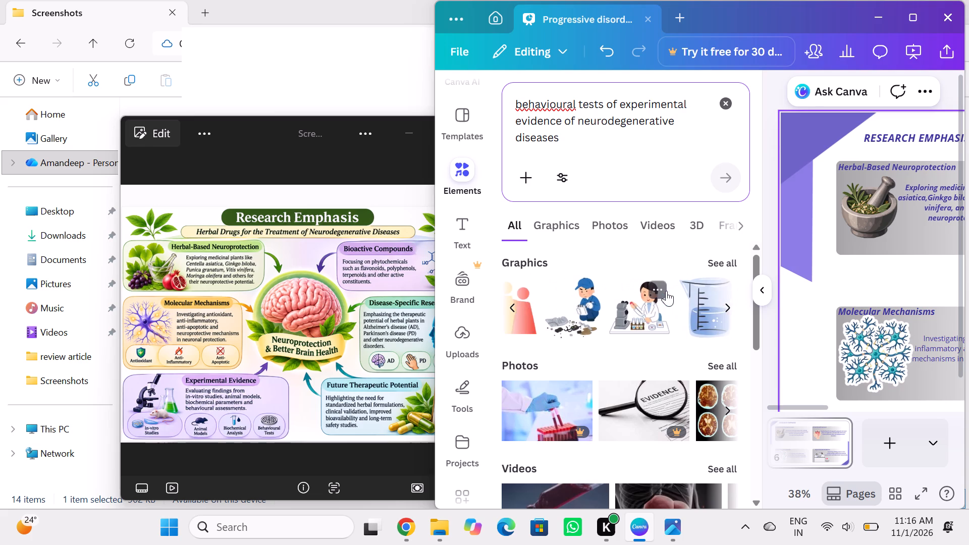
scroll(666, 291, "left", 1)
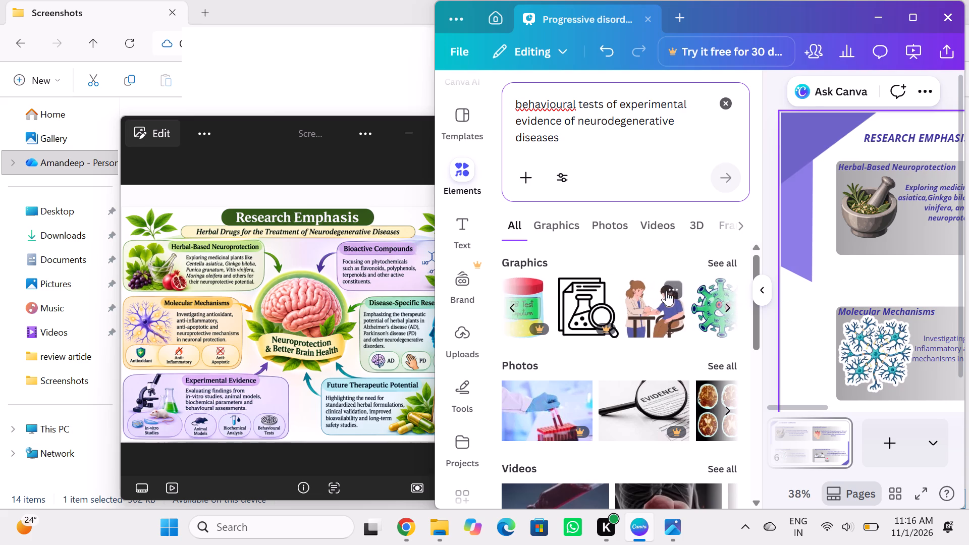
scroll(666, 291, "left", 1)
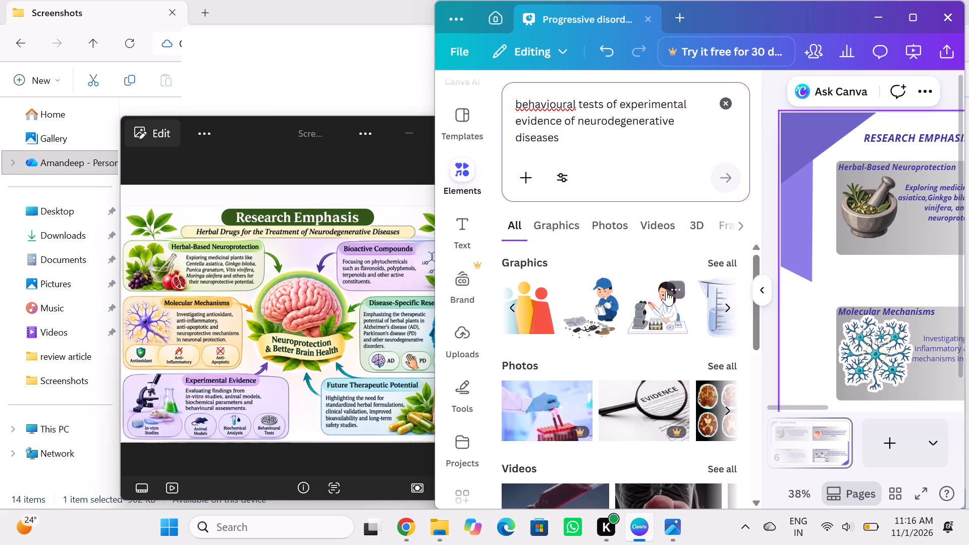
scroll(666, 291, "left", 2)
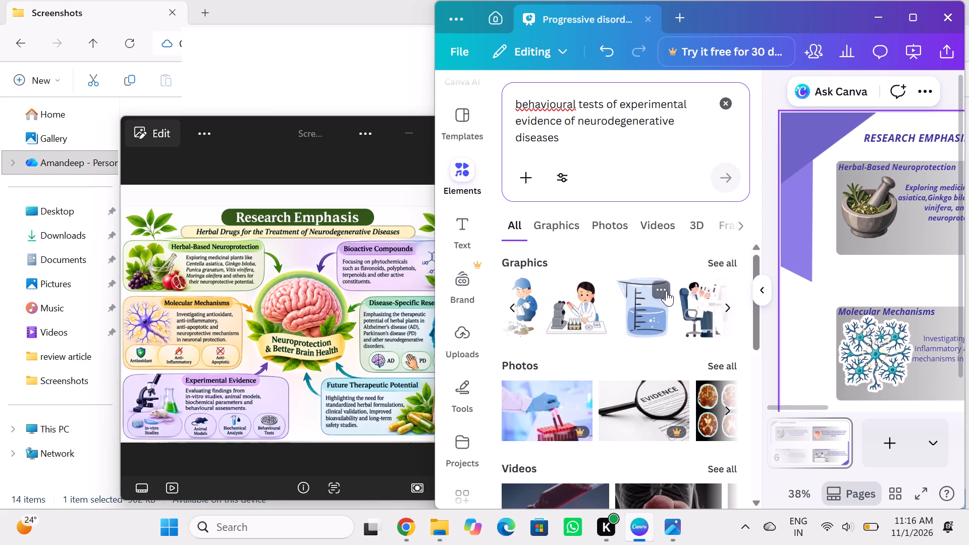
scroll(666, 291, "left", 2)
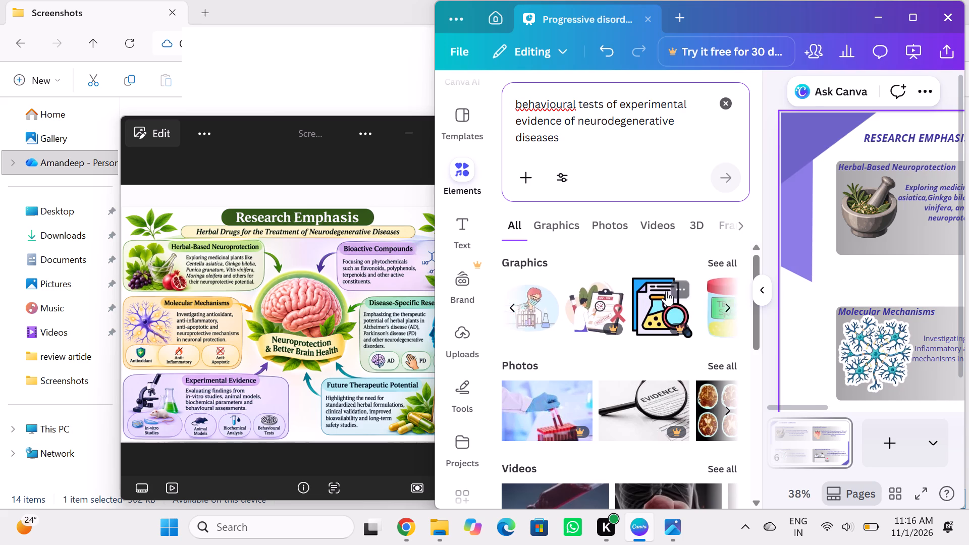
scroll(666, 291, "left", 8)
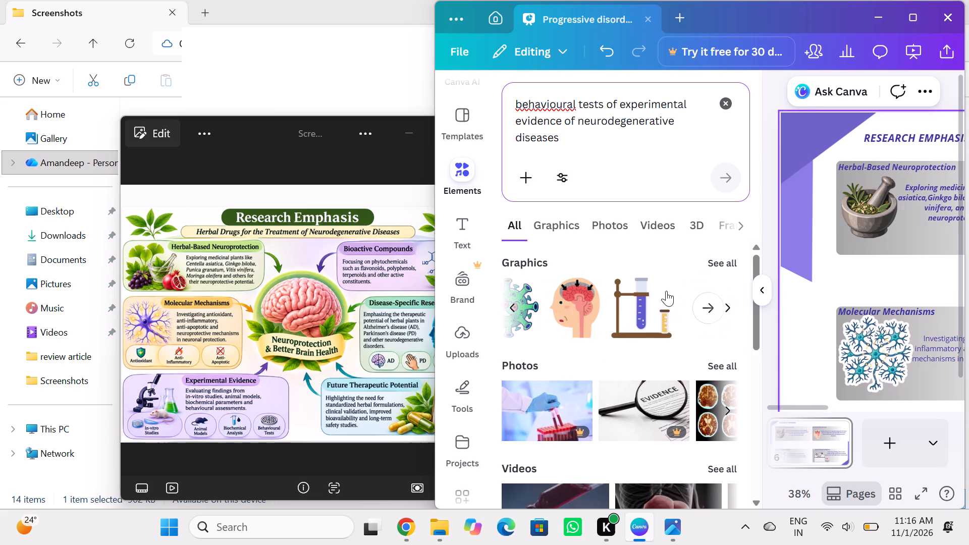
scroll(666, 291, "left", 2)
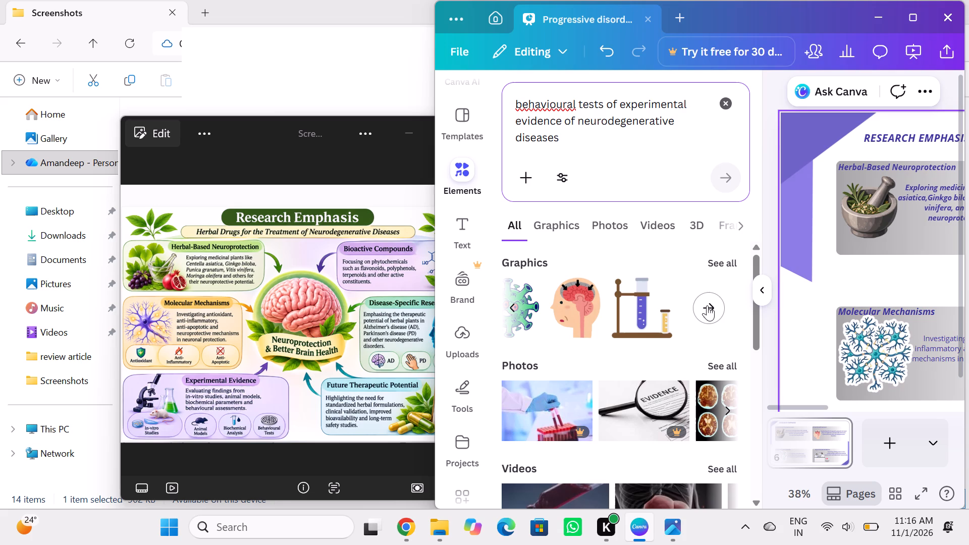
Clear the elements search and collapse the results to view the Experimental Evidence card on the slide.
left_click(723, 101)
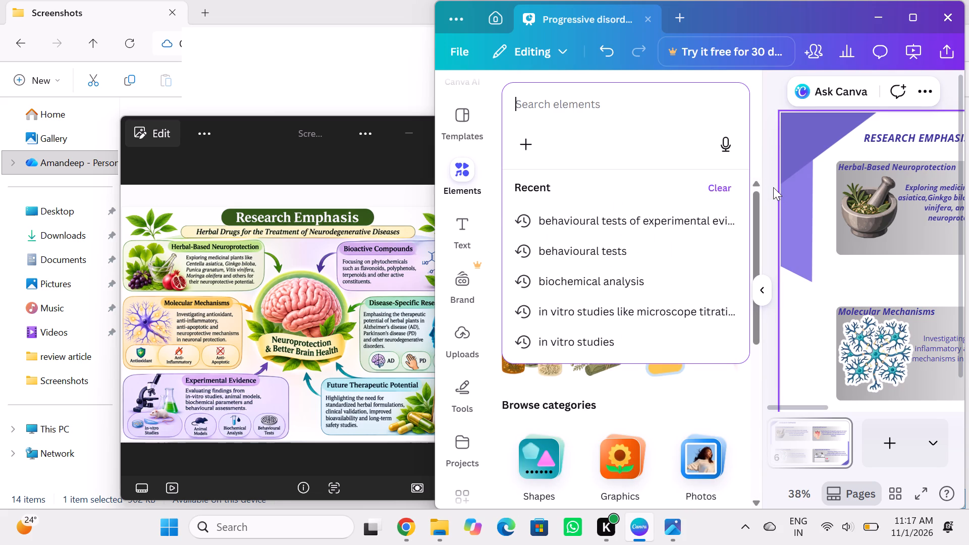
left_click(773, 187)
left_click(763, 293)
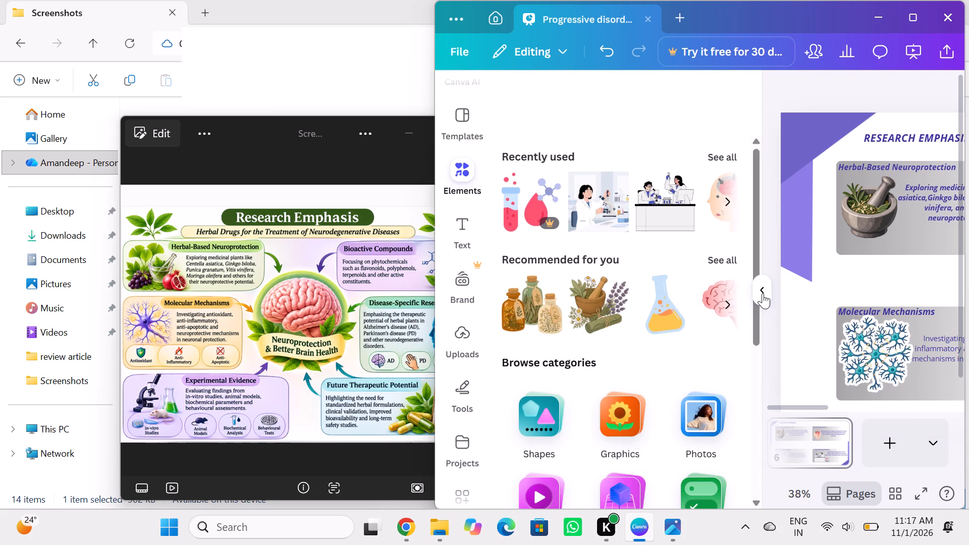
left_click(763, 293)
left_click(763, 291)
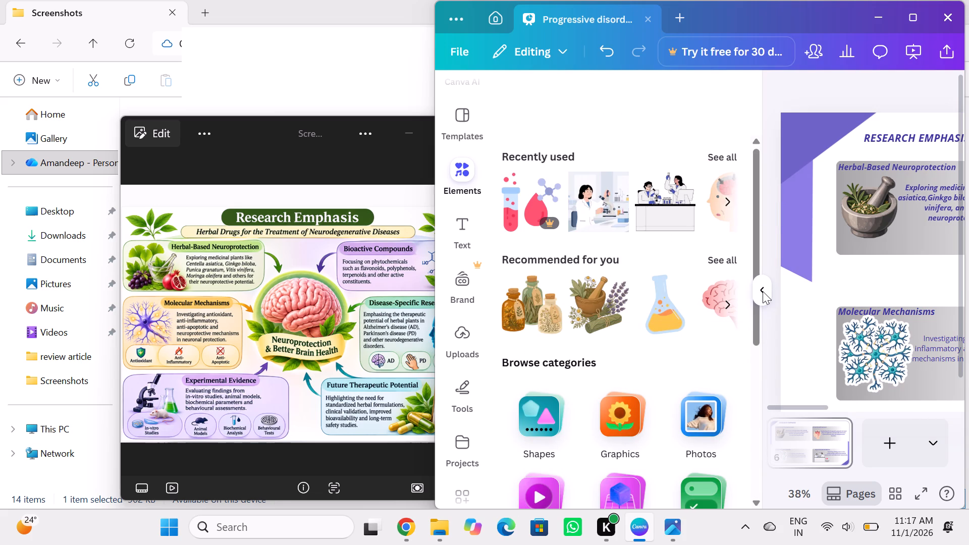
triple_click(763, 291)
left_click(766, 260)
left_click(765, 289)
left_click(893, 84)
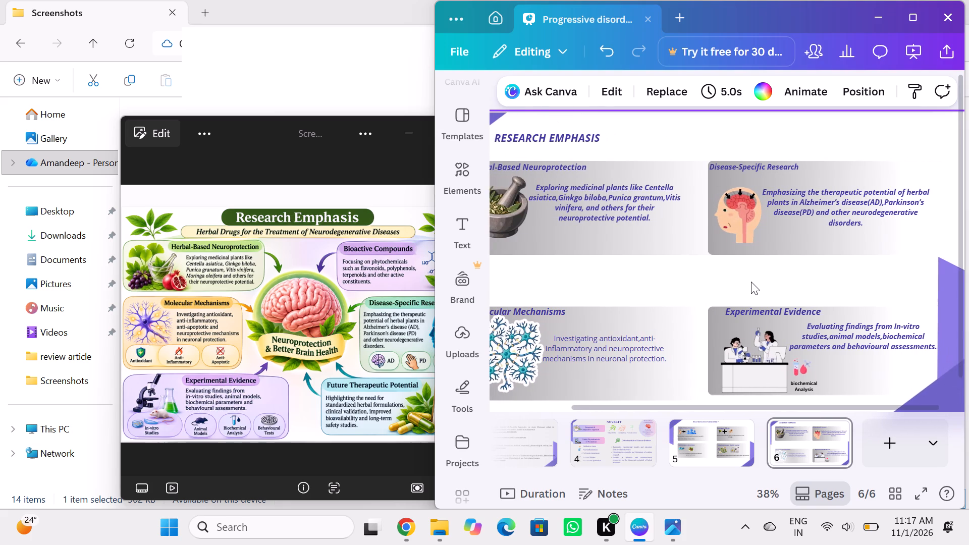
Search the elements library for "in vitro studies like rabbit mouse", building on the recent "in vitro studies" search.
left_click(469, 160)
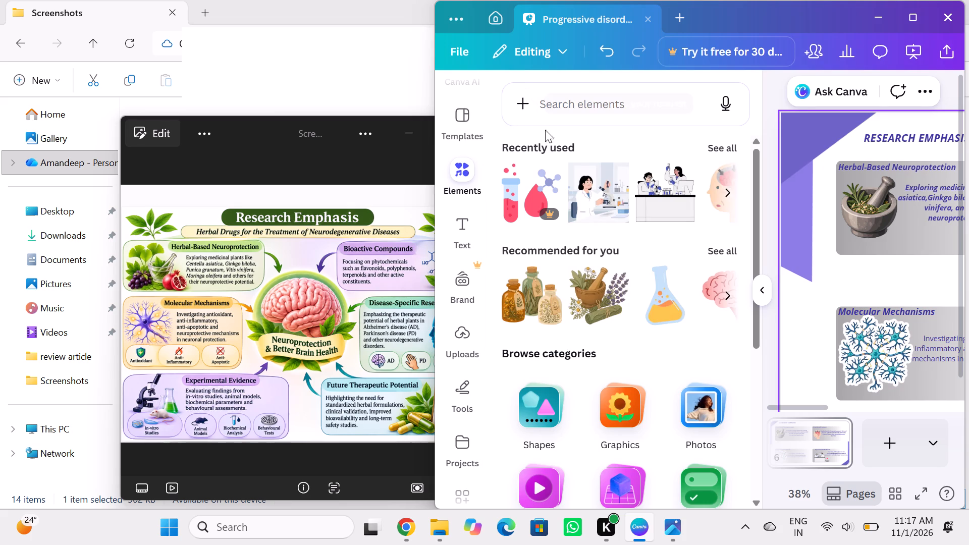
left_click(578, 98)
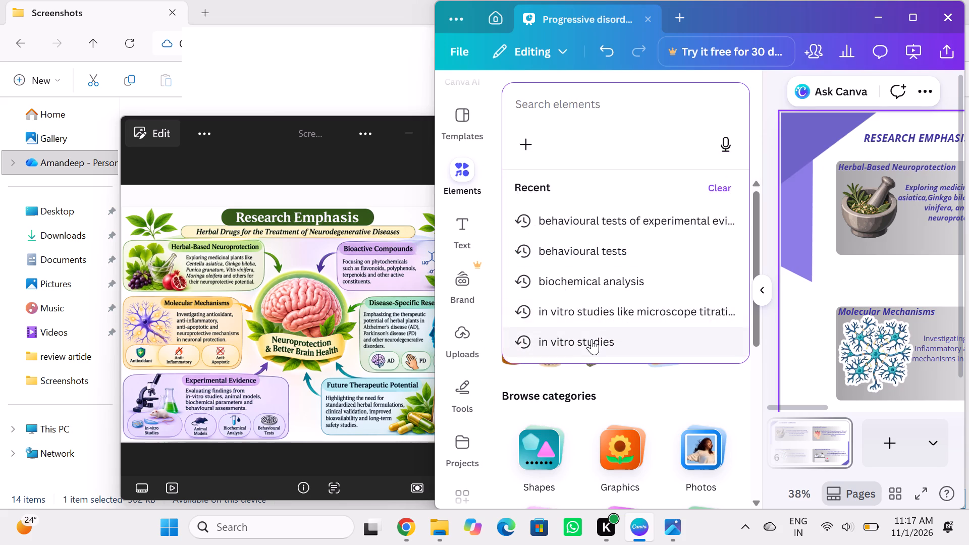
left_click(591, 337)
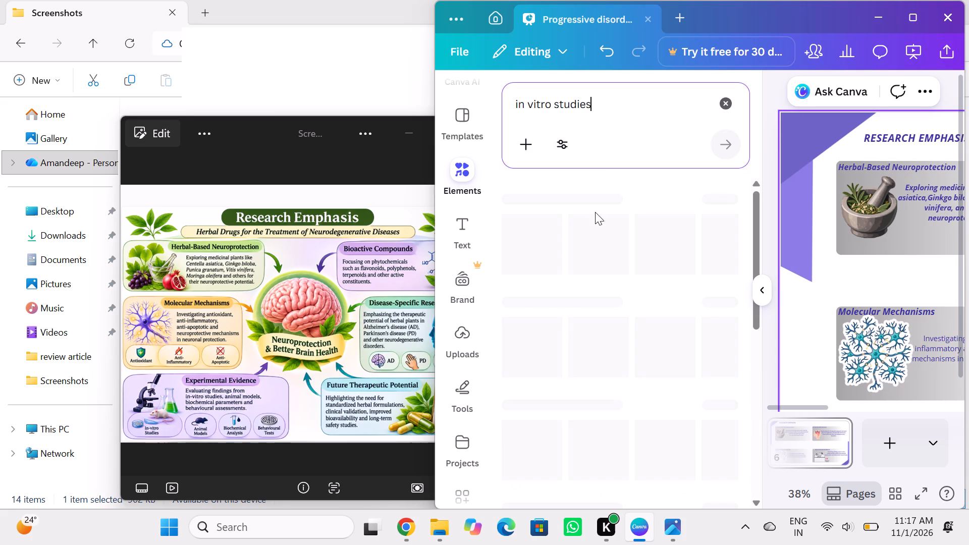
left_click(608, 113)
key("space")
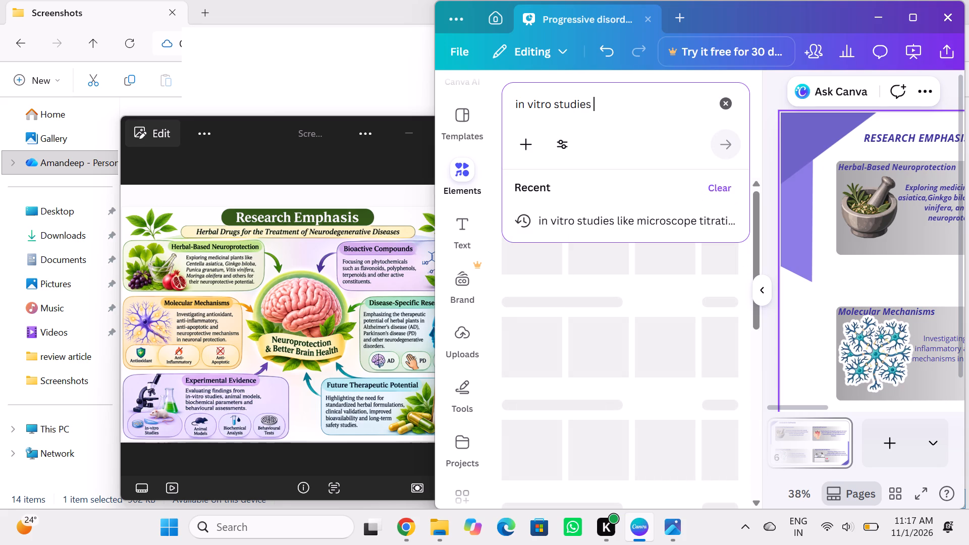
type("like")
key("space")
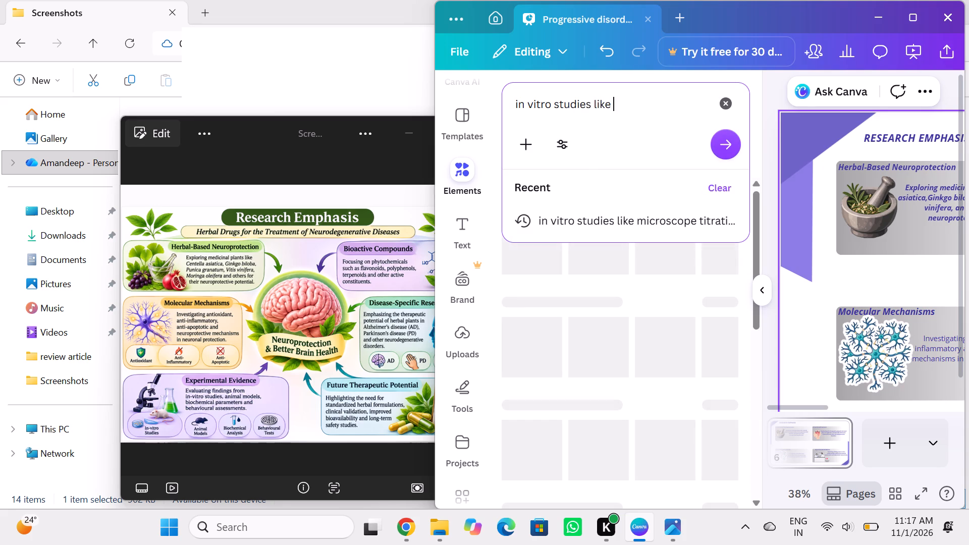
type("rabbit")
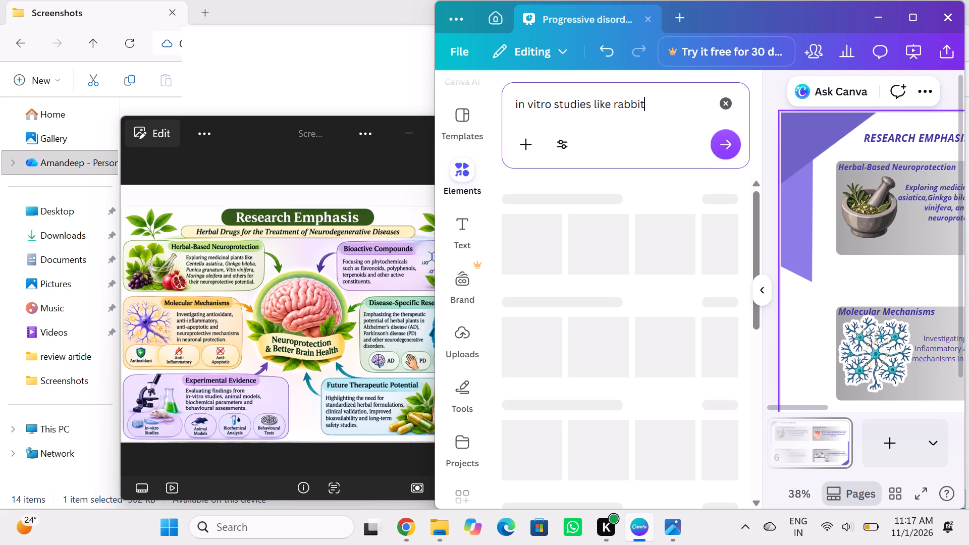
key("space")
type("moi")
key("equal")
key("BackSpace")
key("BackSpace")
type("use")
key("Return")
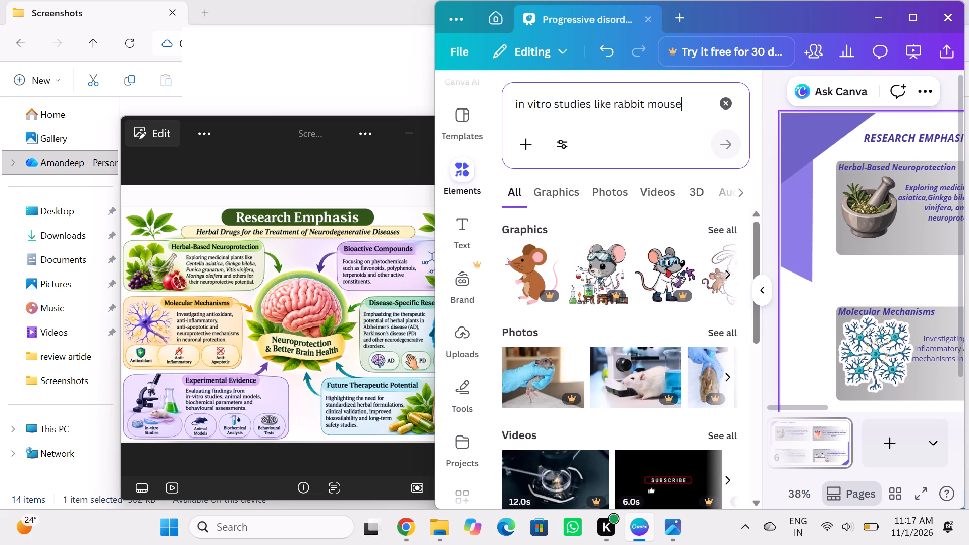
Insert the photo of the white mouse beside a microscope from the search results onto the Research Emphasis slide.
left_click(617, 372)
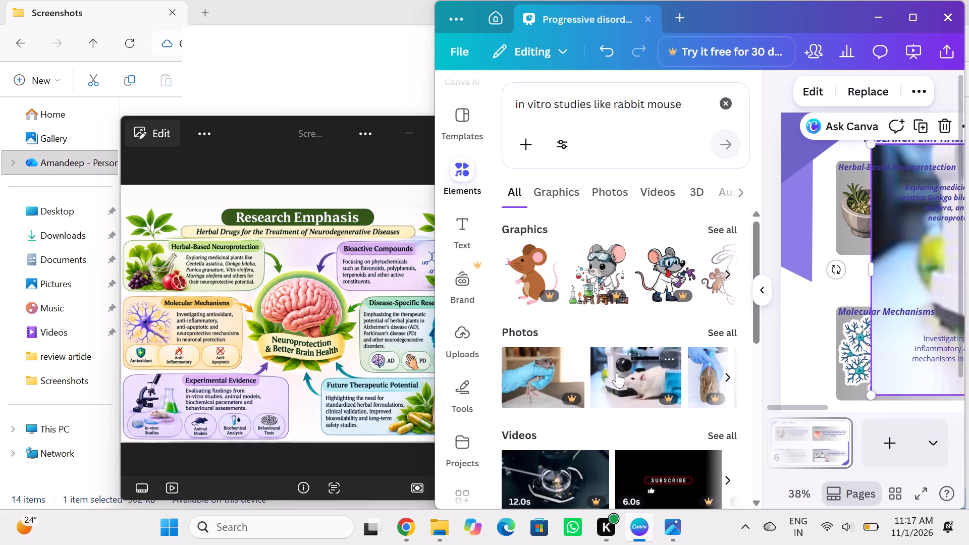
left_click(762, 291)
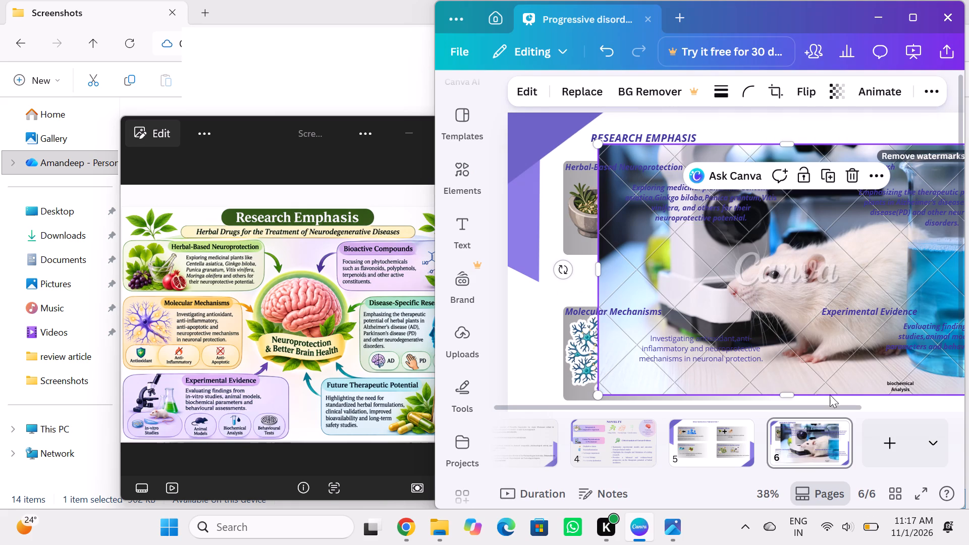
Shrink the mouse photo to a small thumbnail about 180 wide and 118 high within the Experimental Evidence card.
left_click_drag(781, 397, 788, 387)
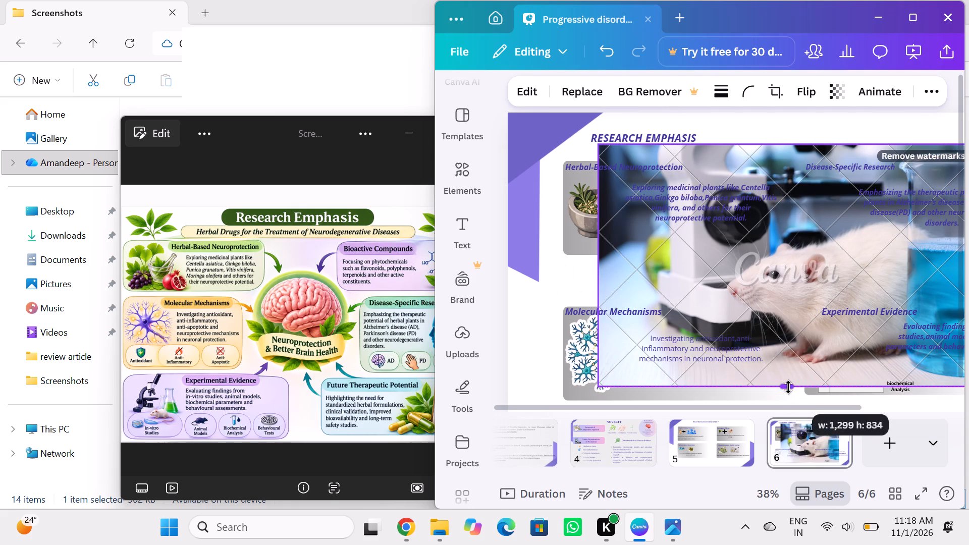
left_click_drag(788, 387, 784, 392)
left_click_drag(599, 143, 642, 158)
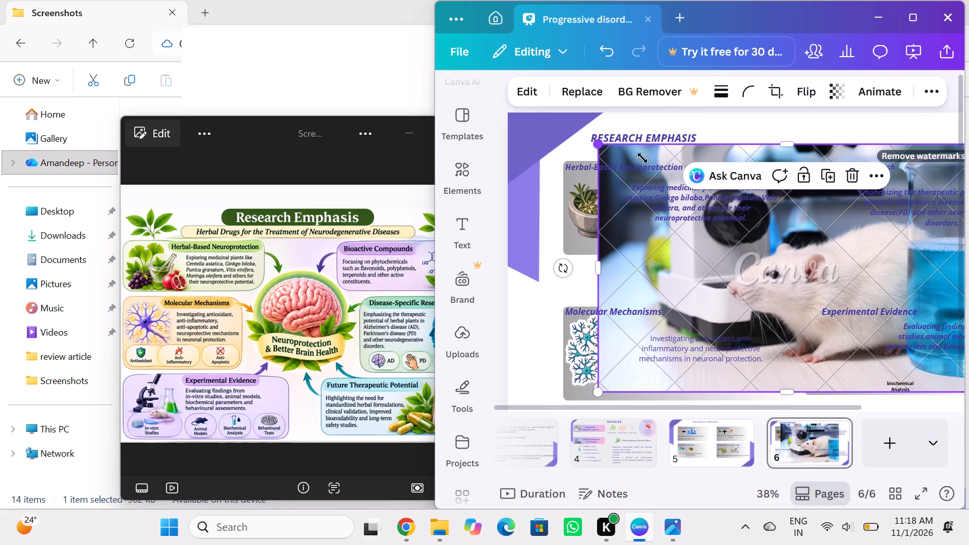
left_click_drag(642, 158, 889, 299)
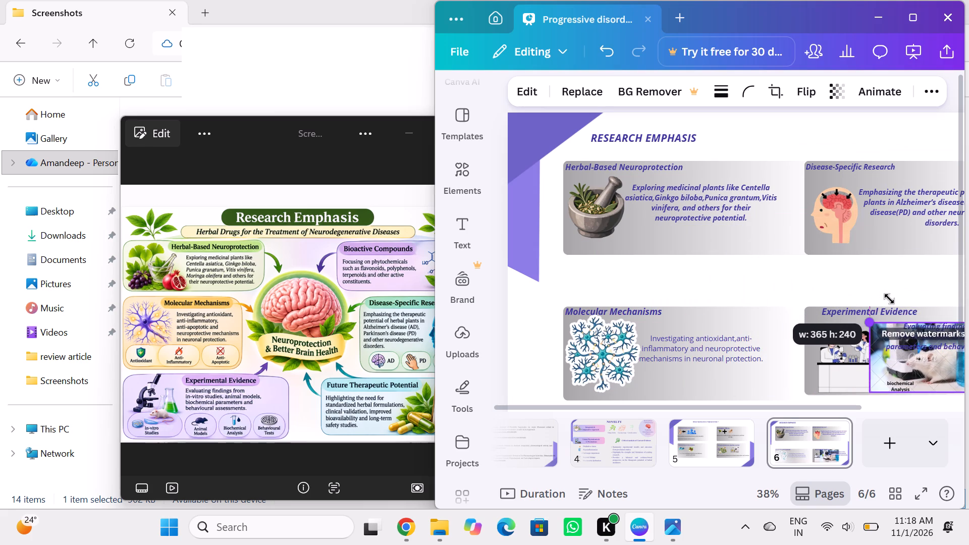
left_click_drag(889, 299, 891, 300)
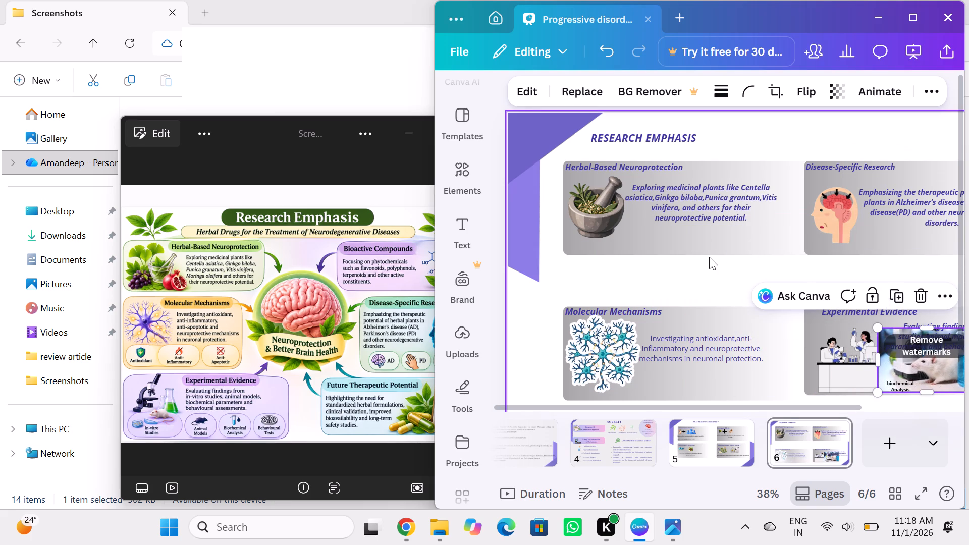
scroll(709, 257, "left", 4)
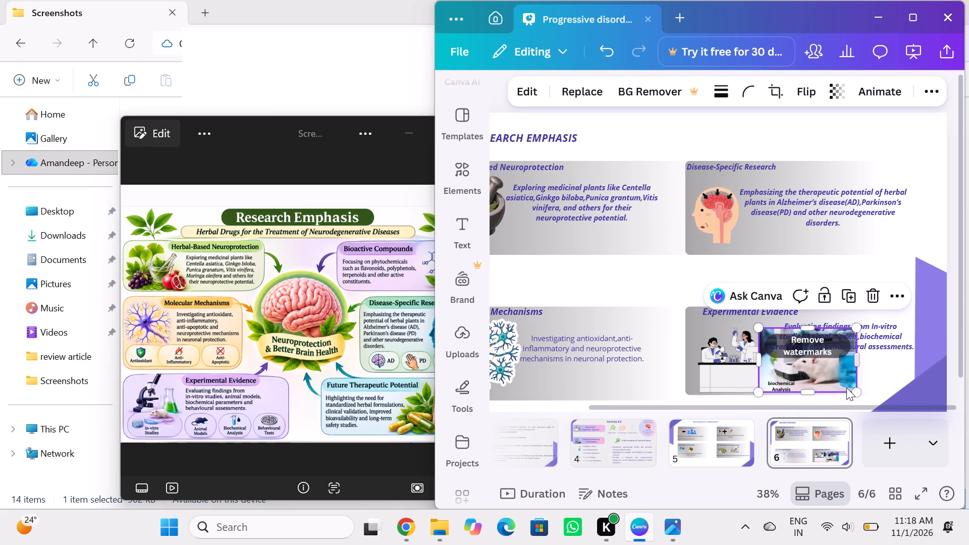
left_click_drag(856, 388, 790, 386)
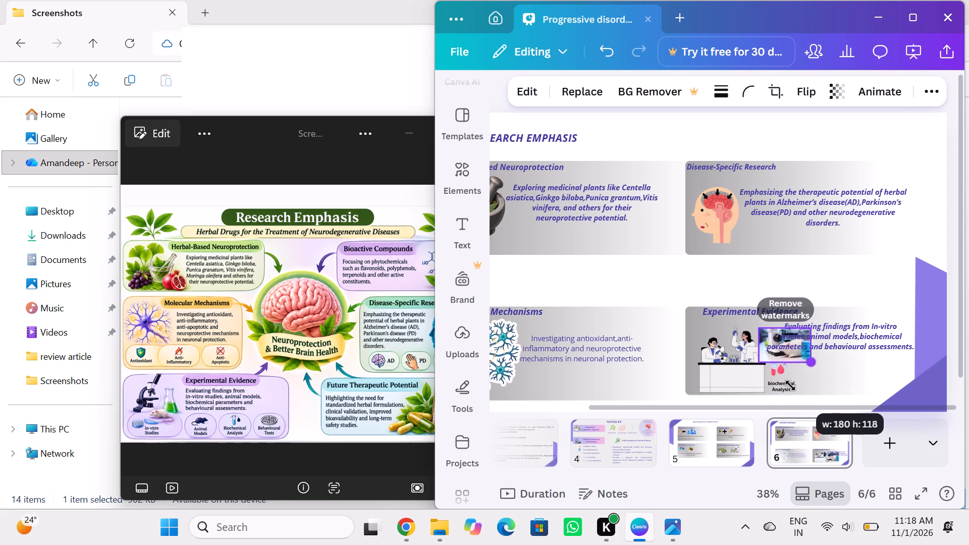
left_click_drag(790, 386, 789, 386)
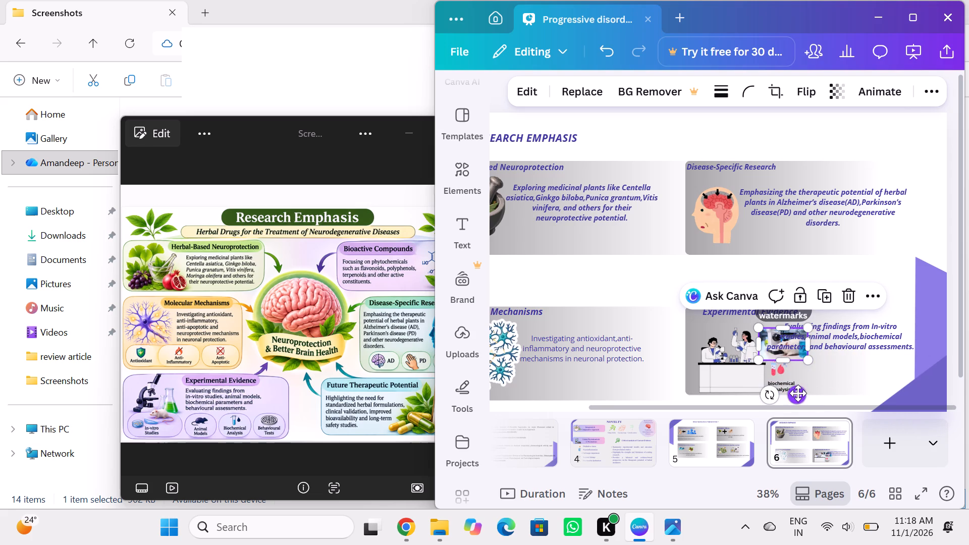
Place the mouse photo beside the biochemical Analysis graphic, below the Experimental Evidence text, and reduce it slightly to fit.
left_click_drag(797, 392, 842, 416)
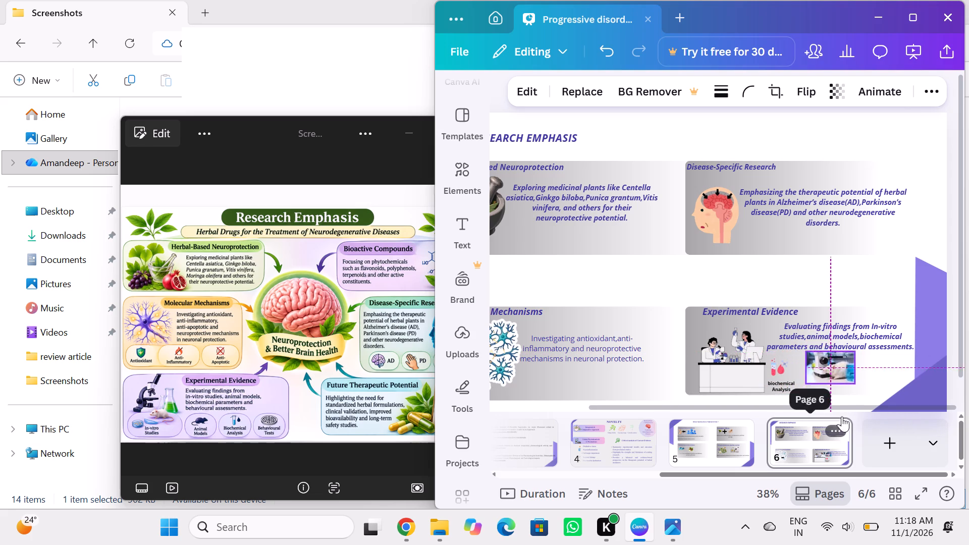
left_click_drag(842, 416, 842, 415)
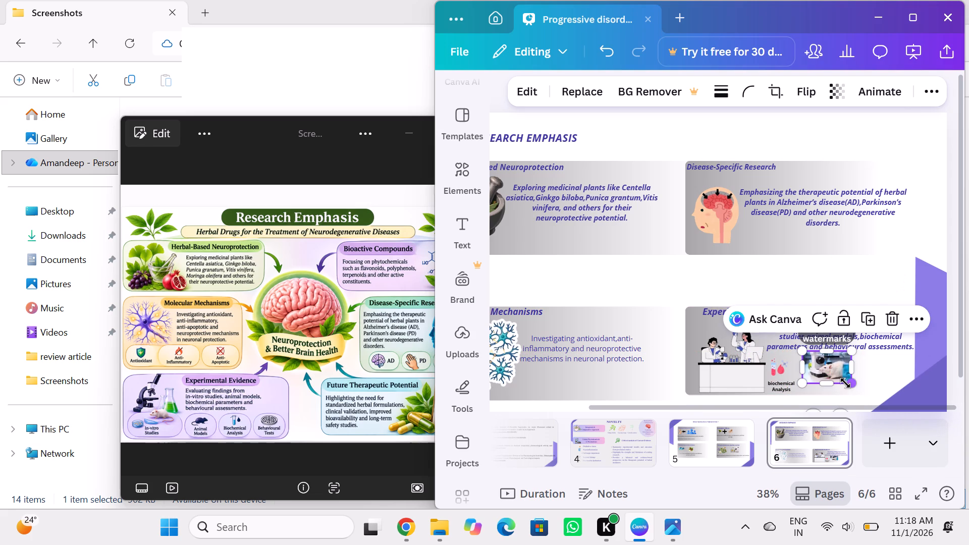
left_click_drag(845, 383, 831, 381)
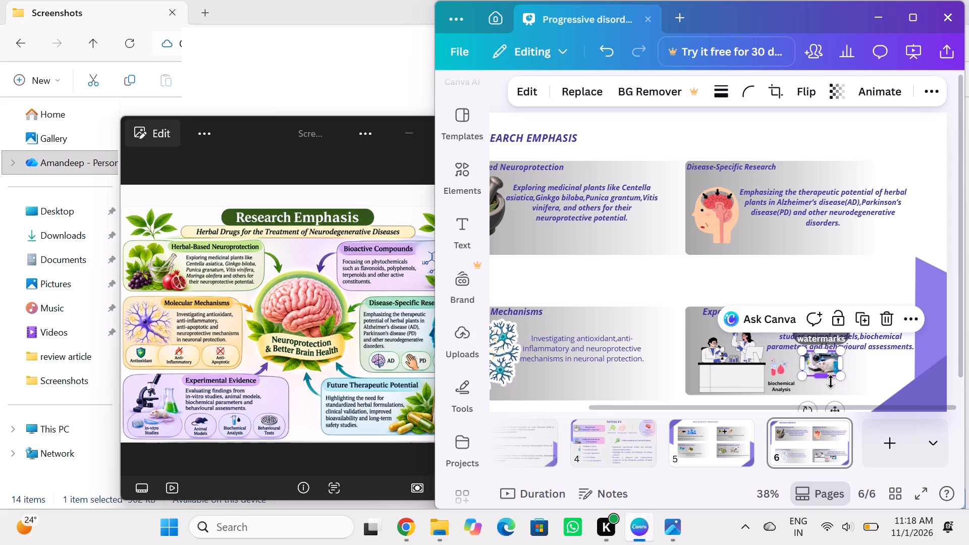
left_click_drag(828, 363, 830, 371)
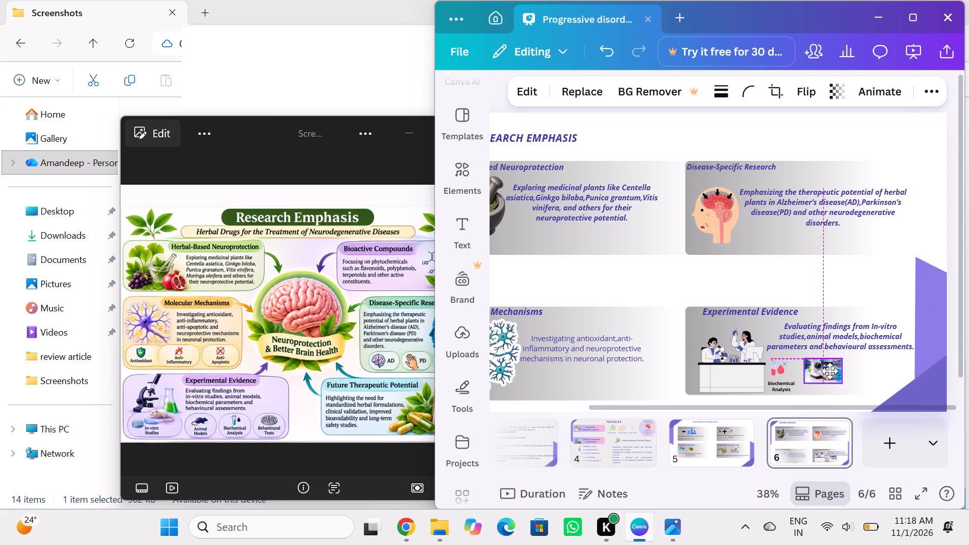
left_click_drag(830, 371, 829, 369)
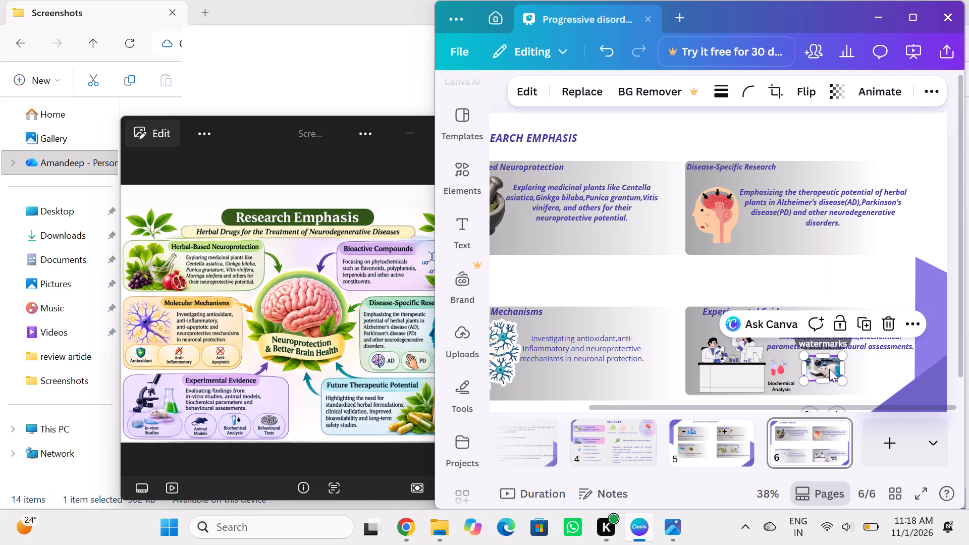
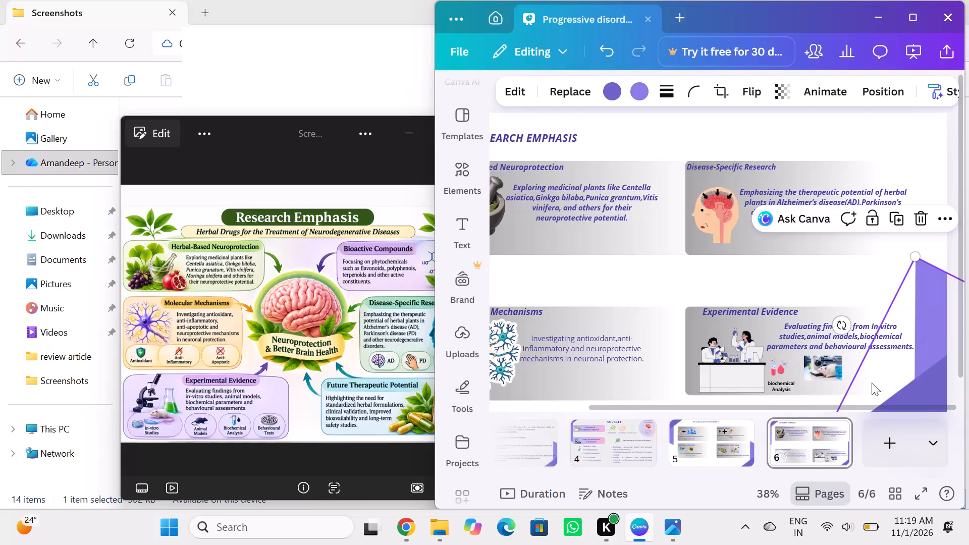
Add a text box to the Research Emphasis slide and replace its placeholder with "In vitro studies".
left_click(853, 360)
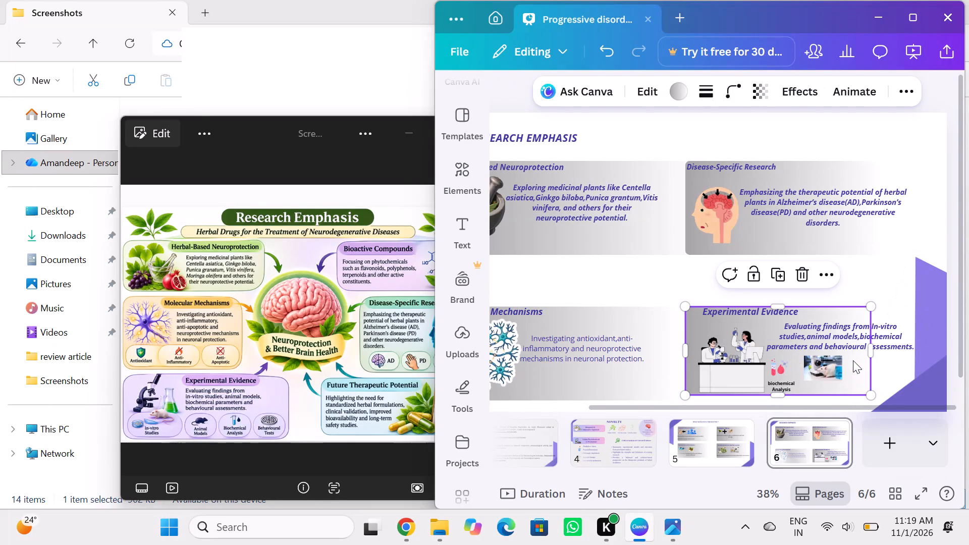
left_click(874, 277)
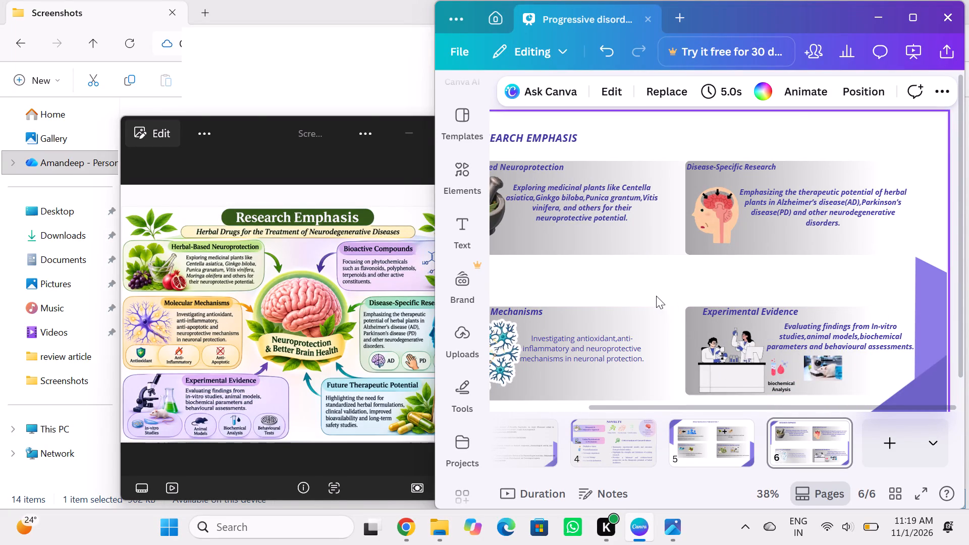
left_click(463, 227)
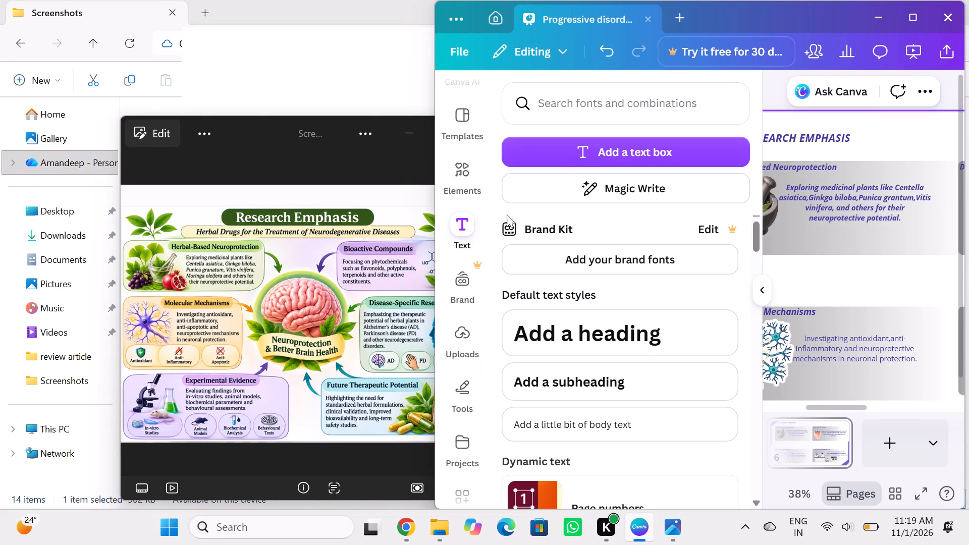
left_click(584, 143)
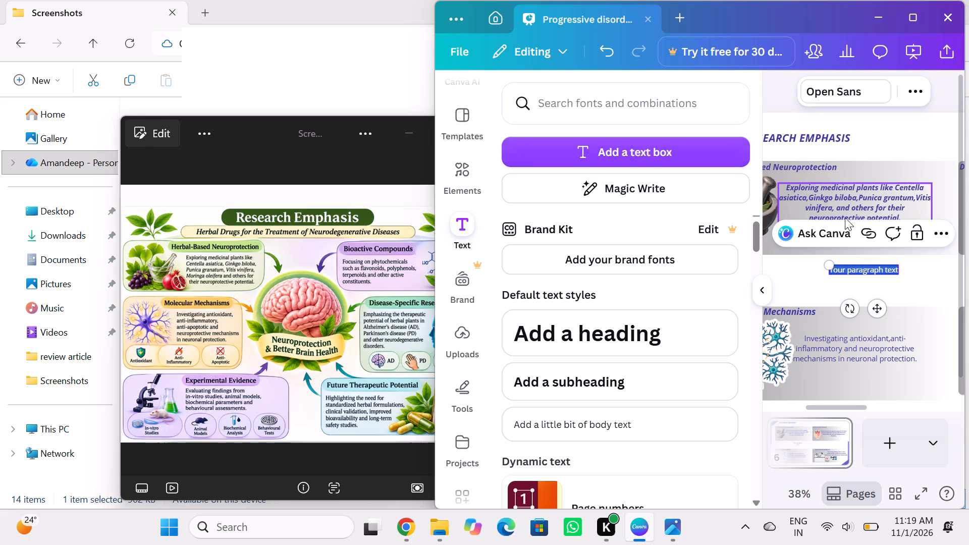
left_click(763, 292)
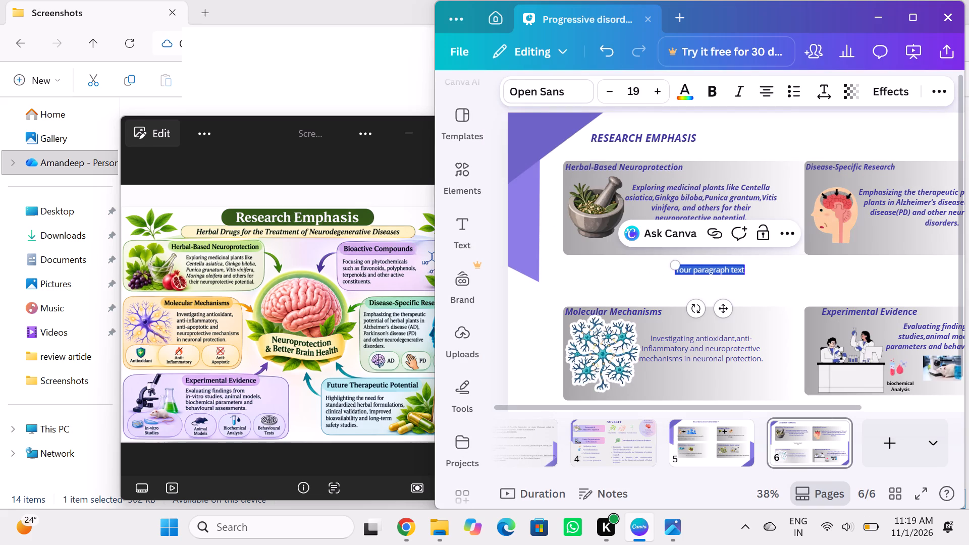
left_click(732, 271)
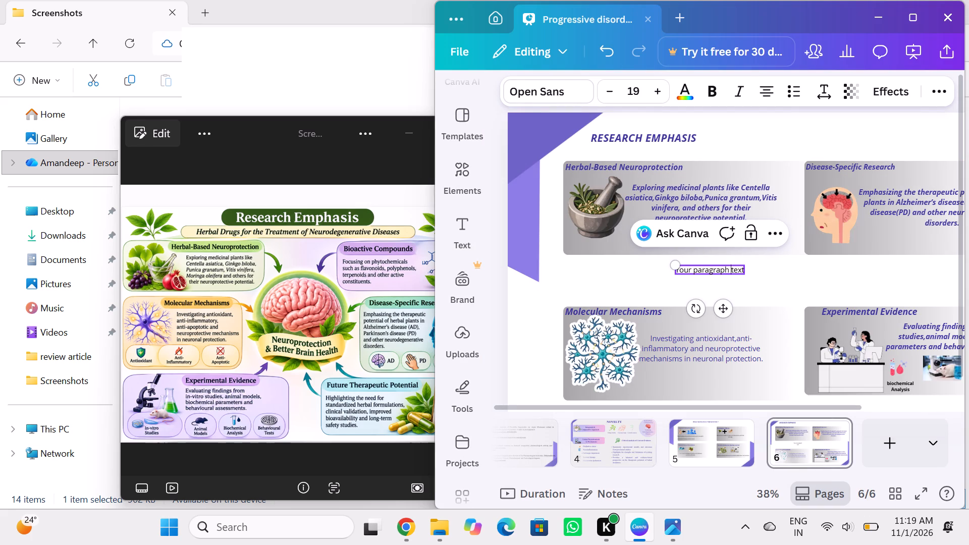
left_click(741, 269)
key("BackSpace")
key("BackSpace")
key("BackSpace")
key("BackSpace")
key("BackSpace")
key("BackSpace")
key("BackSpace")
key("BackSpace")
key("BackSpace")
key("BackSpace")
key("BackSpace")
key("BackSpace")
key("BackSpace")
key("BackSpace")
key("BackSpace")
key("BackSpace")
key("BackSpace")
key("BackSpace")
key("BackSpace")
key("BackSpace")
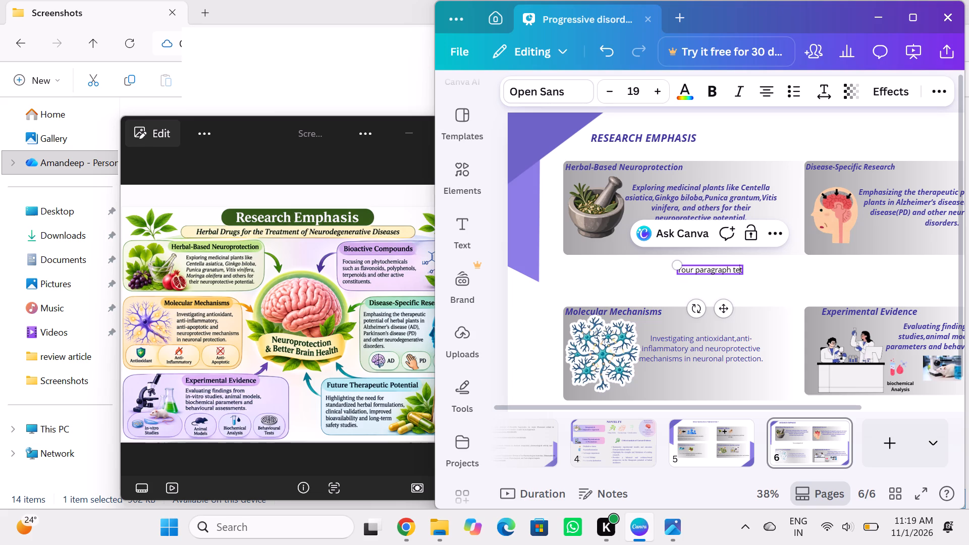
key("i")
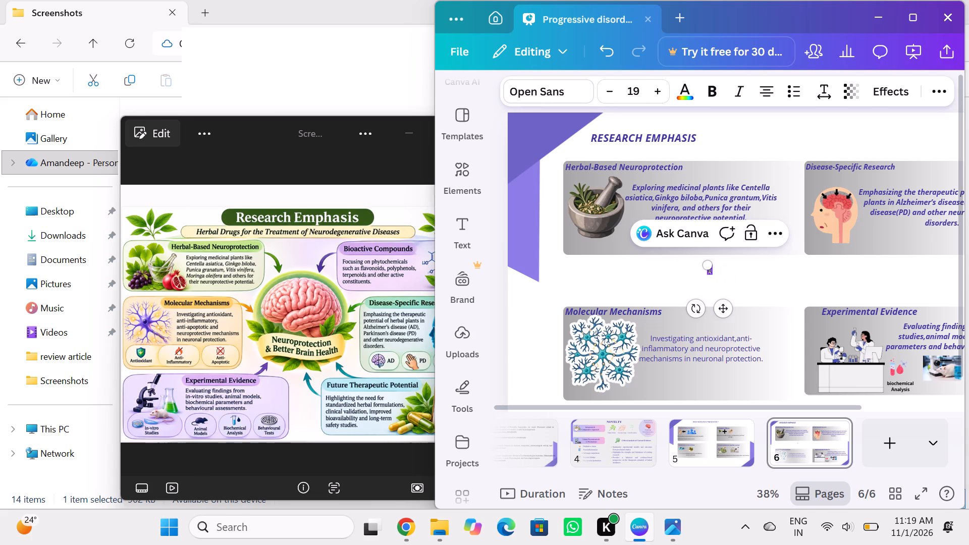
key("BackSpace")
key("i")
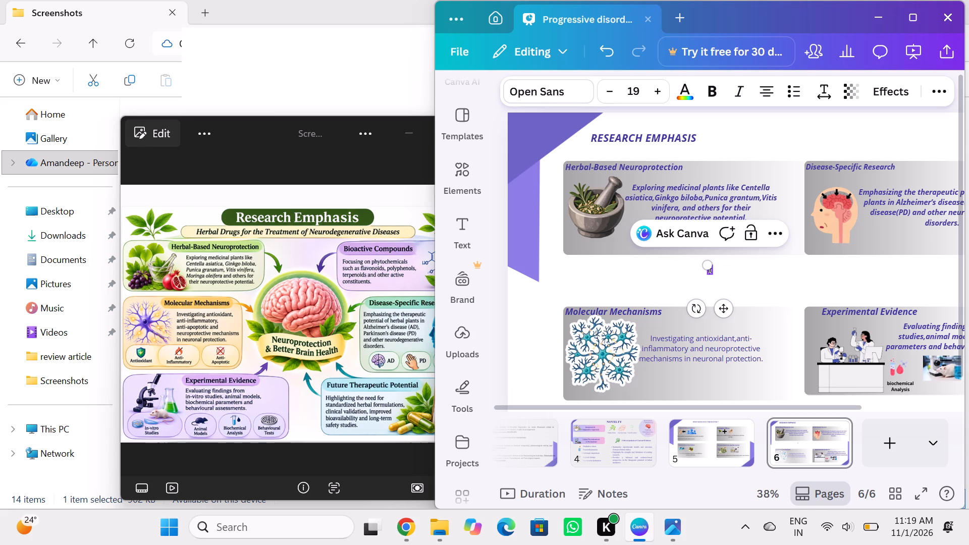
type("n vitro")
key("space")
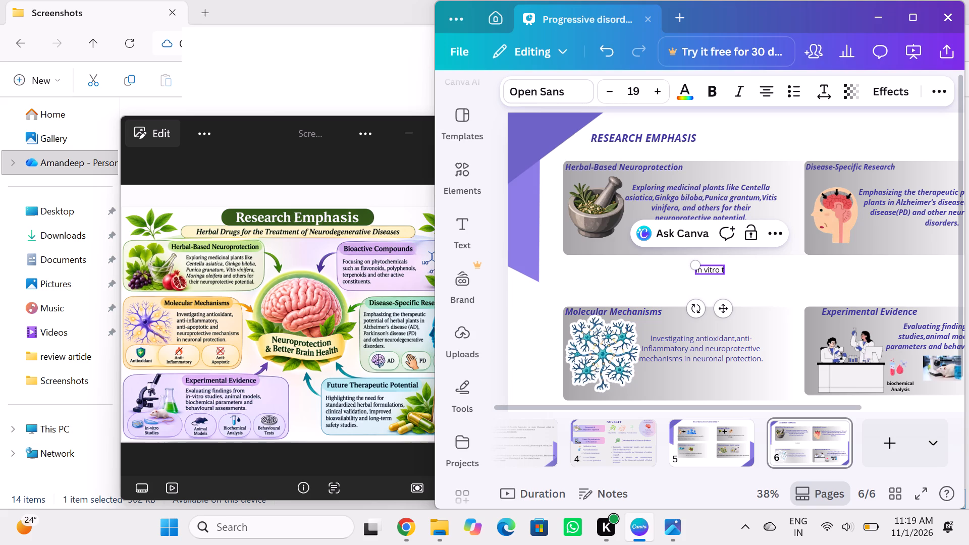
type("studies")
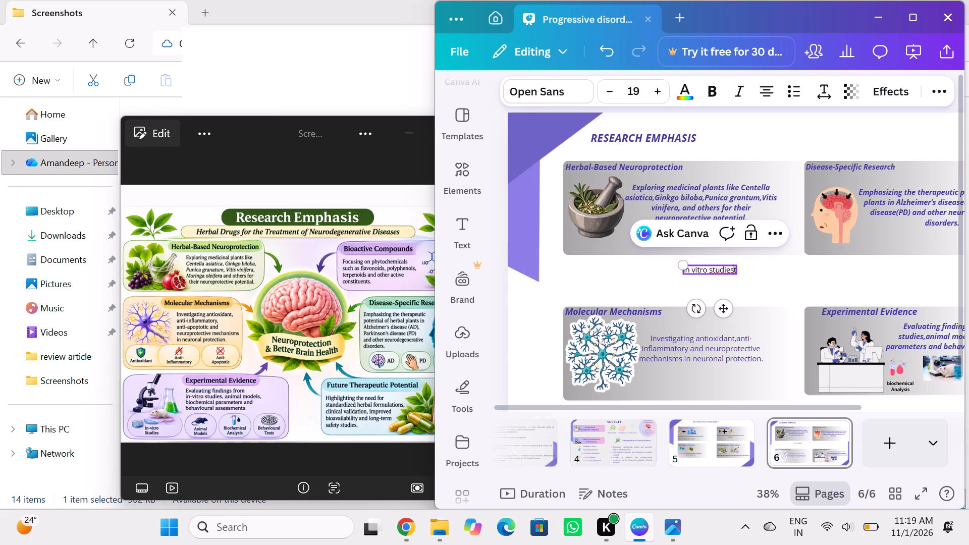
left_click(735, 270)
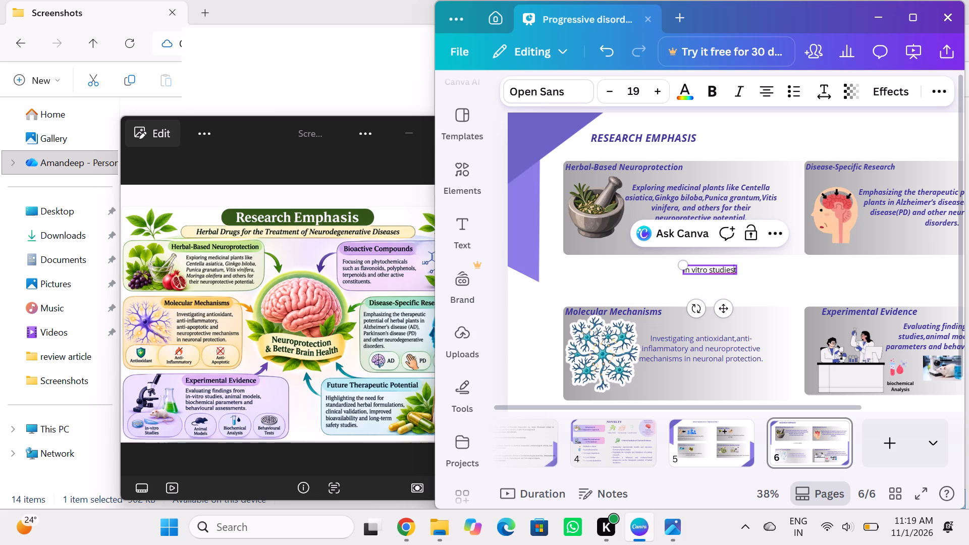
left_click(735, 270)
Enlarge the new label to about font size 26.6, widening its box, and delete the stray "t" after "studies".
left_click_drag(680, 263, 659, 257)
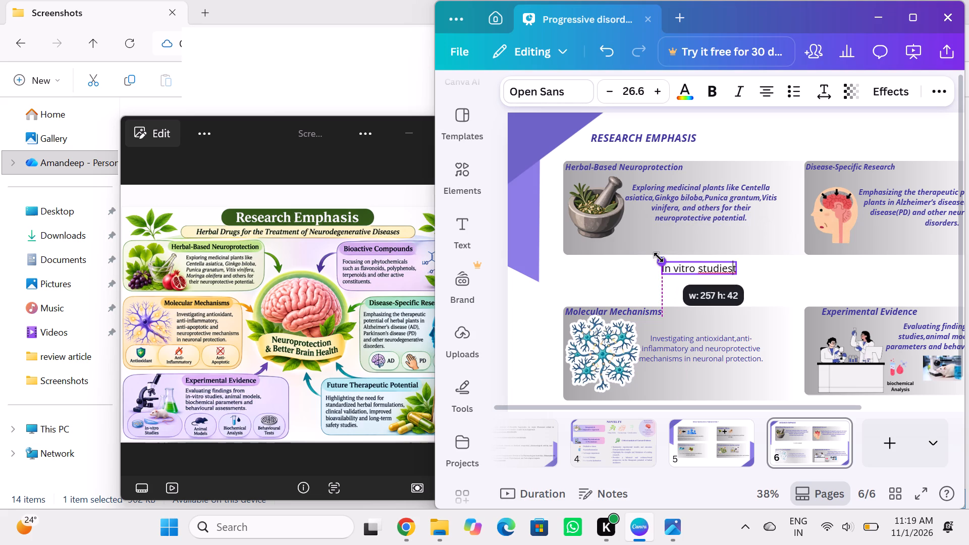
left_click_drag(659, 257, 657, 257)
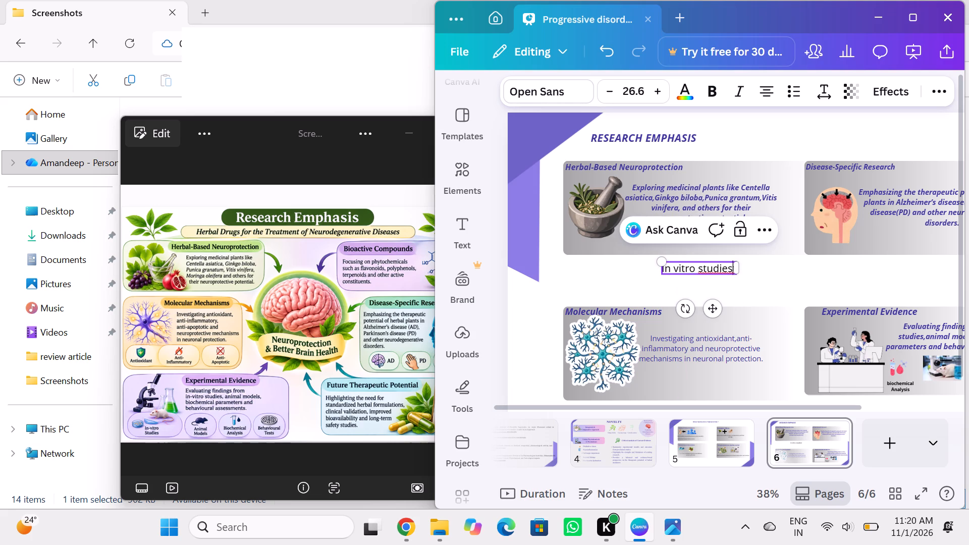
left_click(733, 269)
left_click_drag(736, 267, 771, 262)
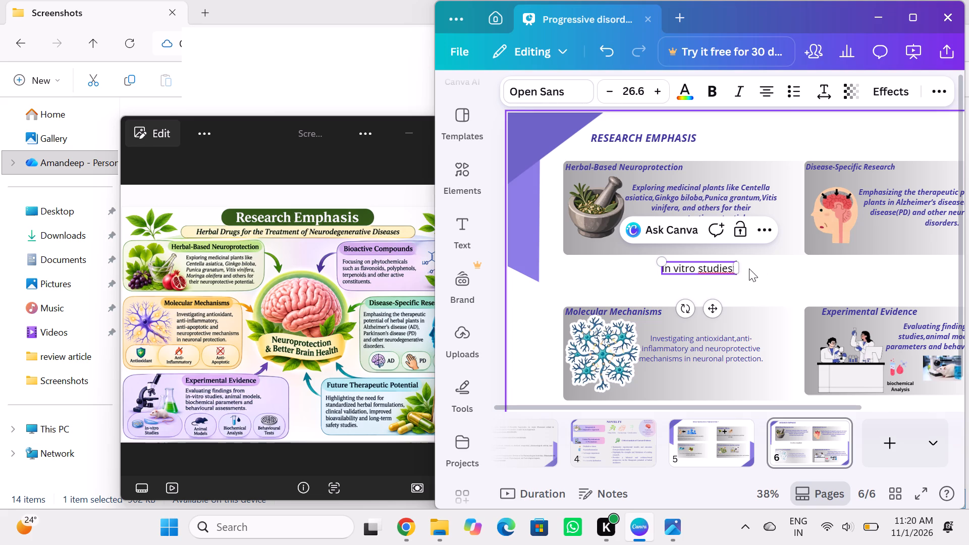
left_click(736, 266)
left_click_drag(737, 268, 760, 271)
left_click(749, 270)
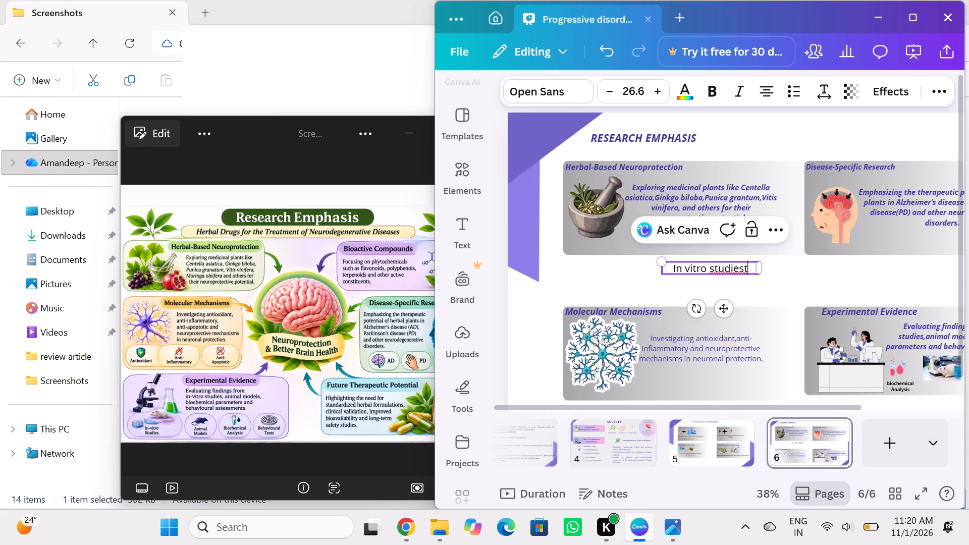
key("BackSpace")
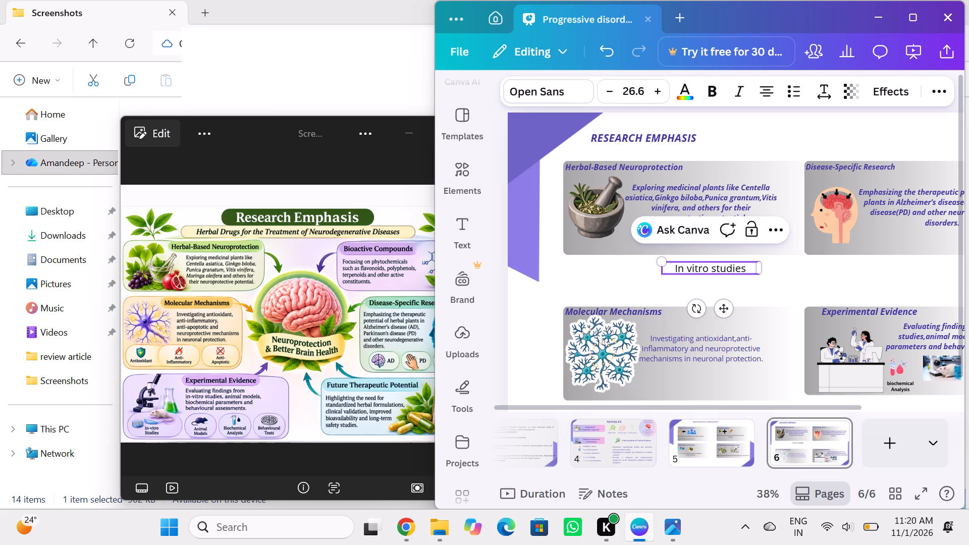
Make the "In vitro studies" label bold in a narrower box and shrink it to about font size 10.6, wrapped on two lines.
left_click_drag(763, 265, 737, 284)
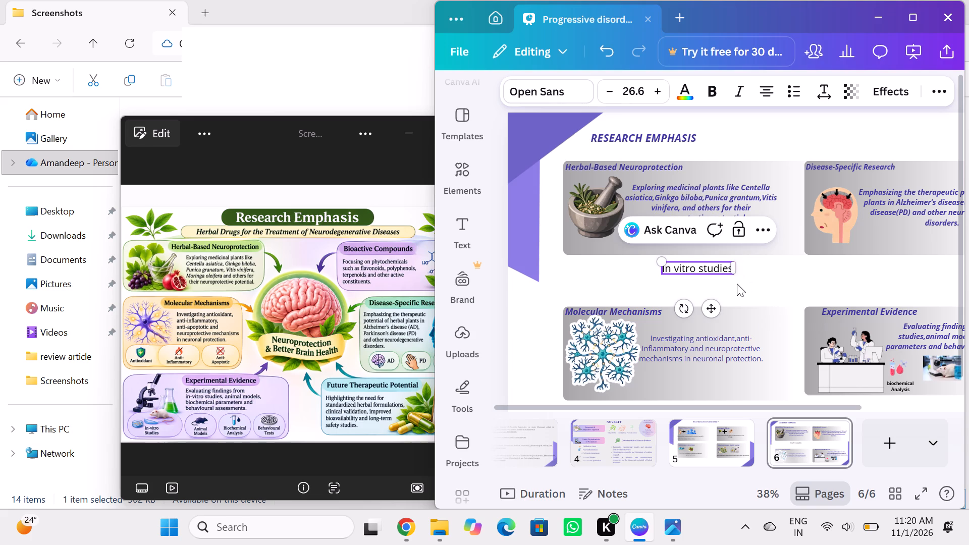
left_click(737, 284)
left_click(708, 266)
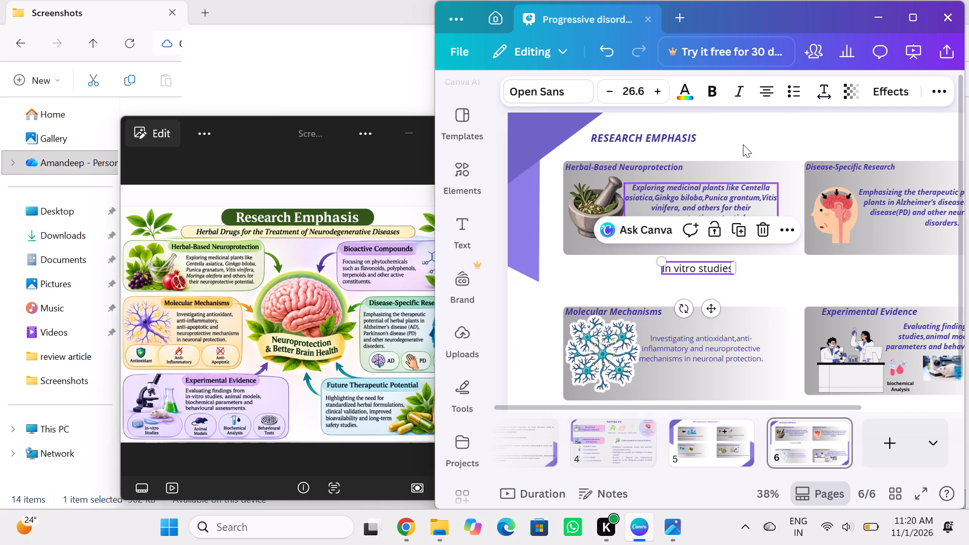
left_click(710, 95)
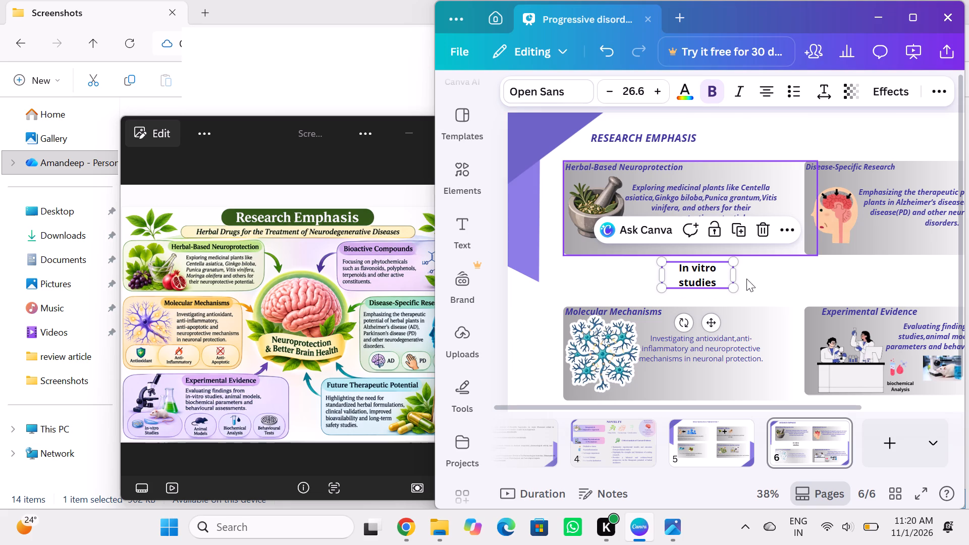
left_click_drag(735, 291, 709, 286)
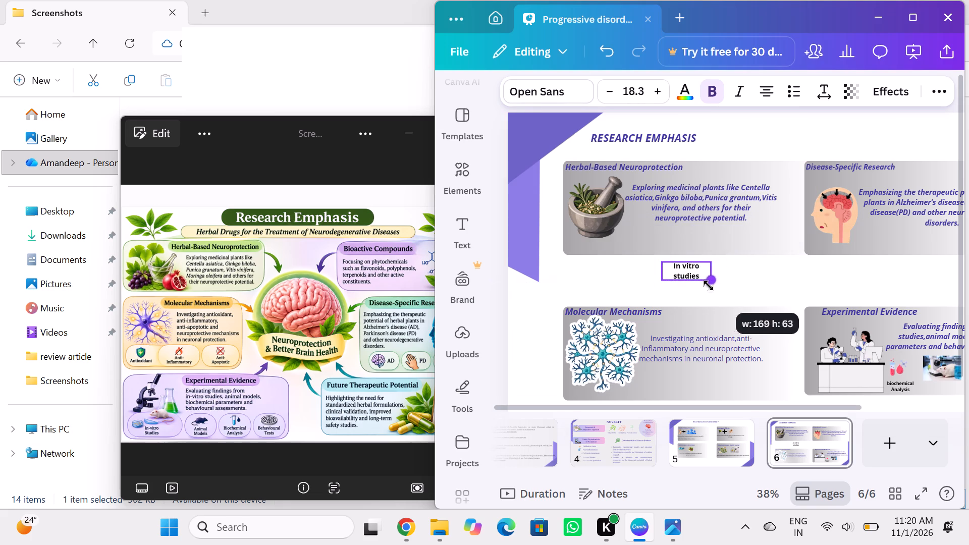
left_click_drag(709, 286, 689, 280)
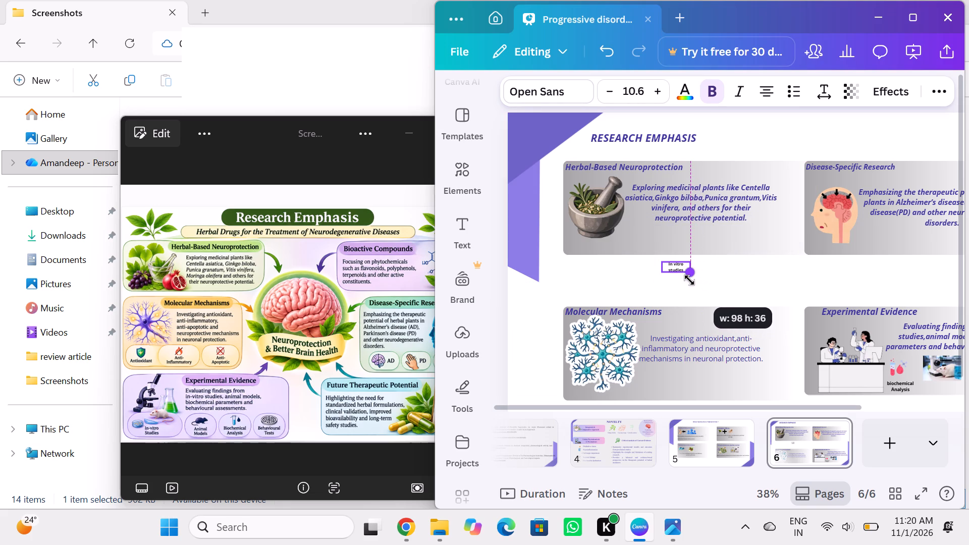
left_click_drag(689, 280, 693, 282)
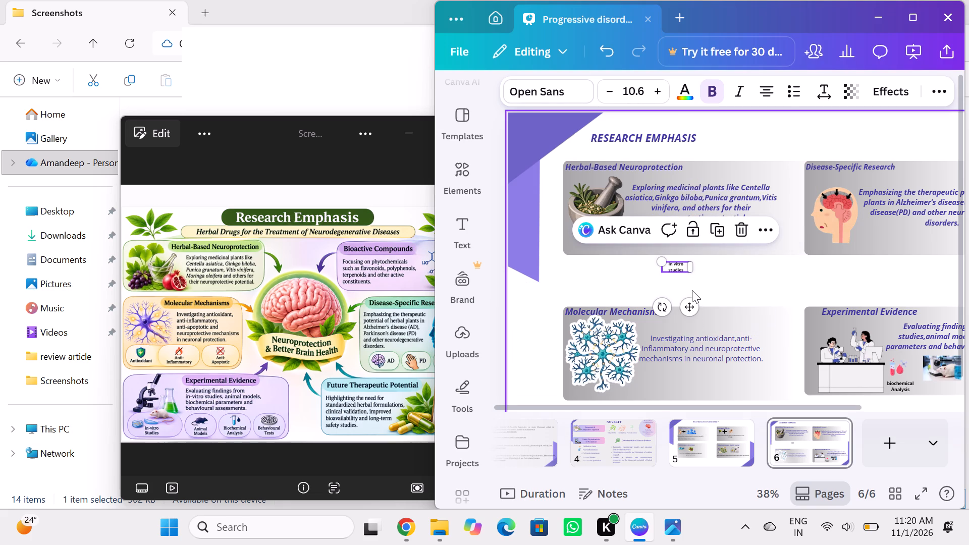
Place the "In vitro studies" label directly beneath the mouse photo in the Experimental Evidence card.
left_click_drag(691, 306, 968, 466)
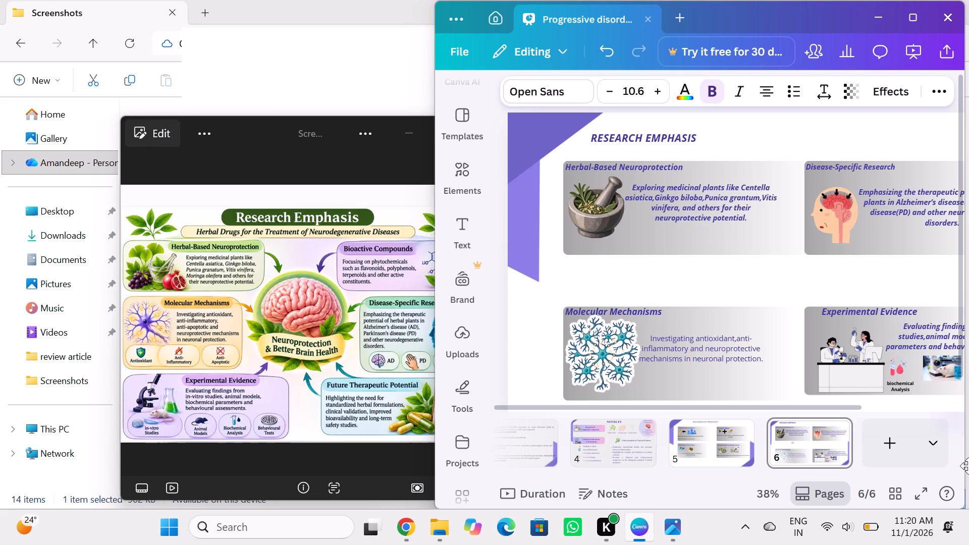
left_click_drag(968, 466, 952, 429)
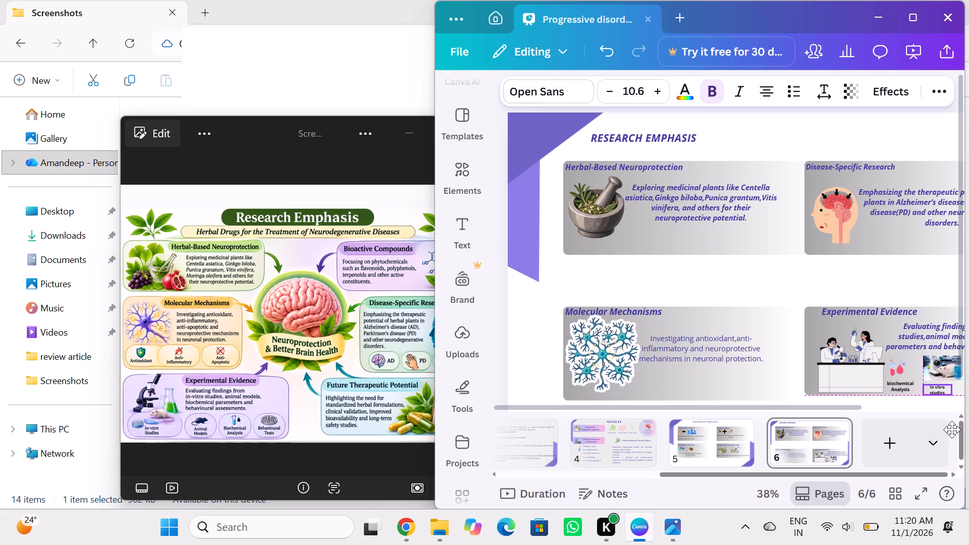
left_click_drag(952, 429, 956, 426)
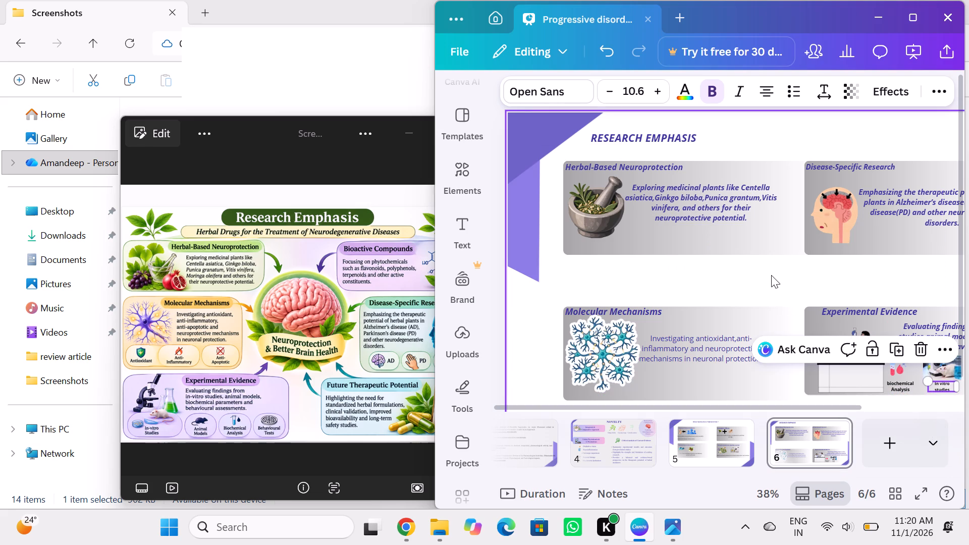
left_click(771, 272)
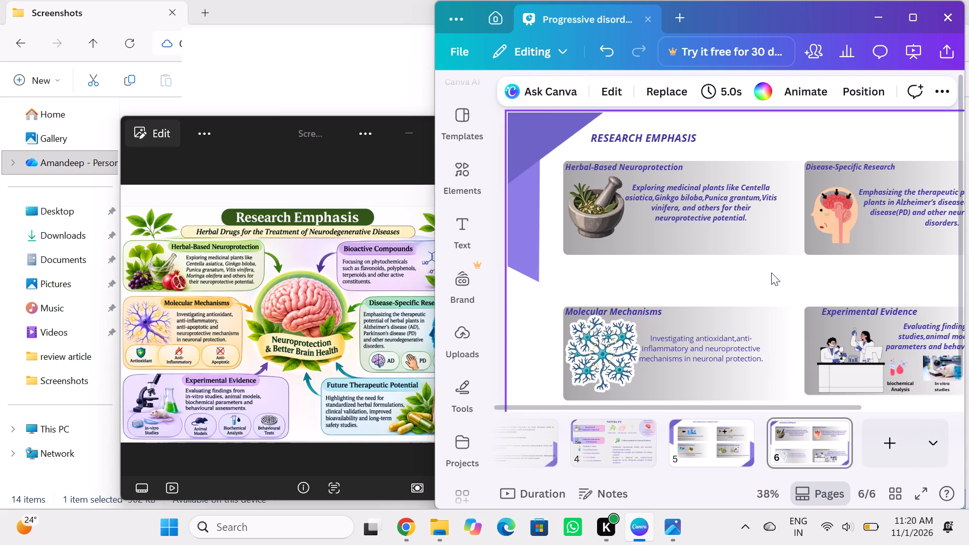
Shift the mouse photo and its "In vitro studies" label toward the right edge of the Experimental Evidence card, keeping them aligned.
scroll(771, 272, "left", 1)
left_click_drag(824, 364, 851, 364)
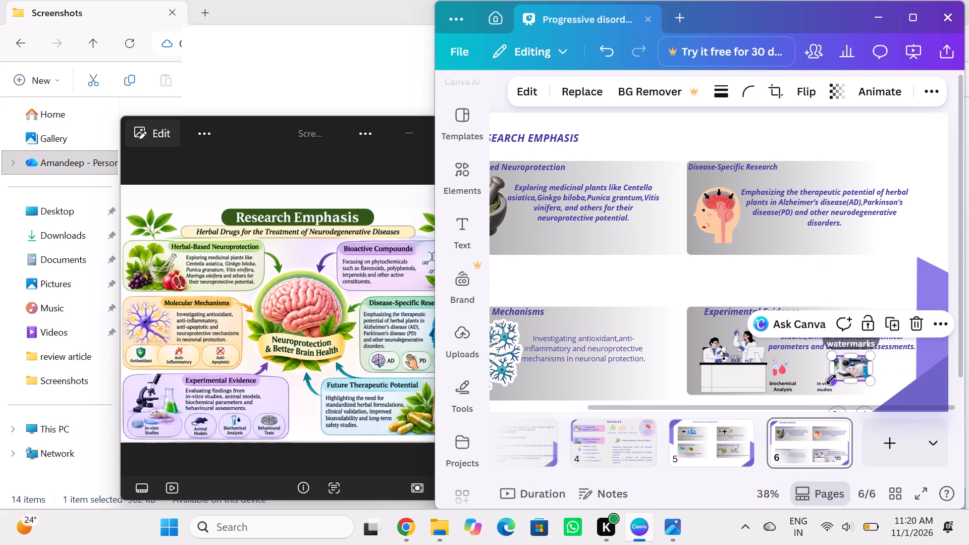
left_click_drag(827, 388, 854, 391)
left_click(821, 385)
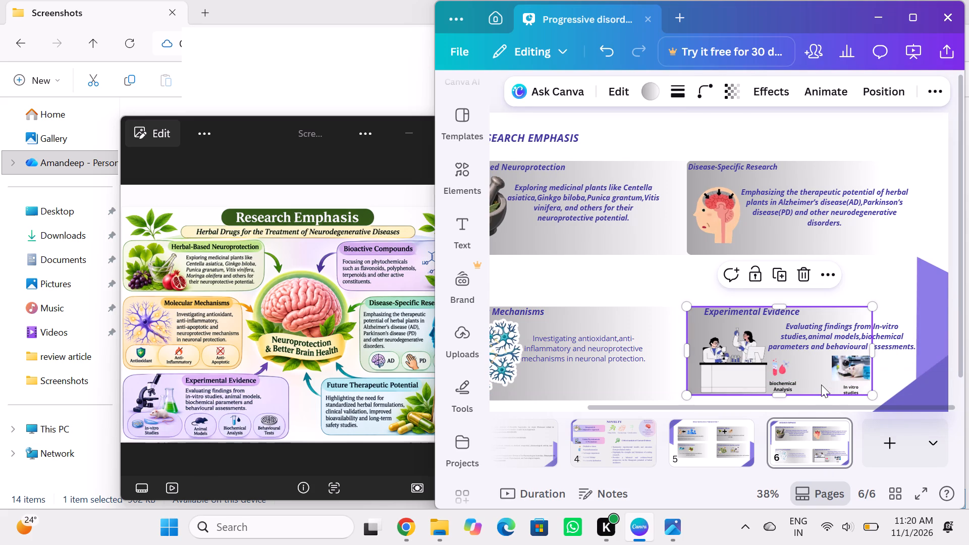
left_click(869, 269)
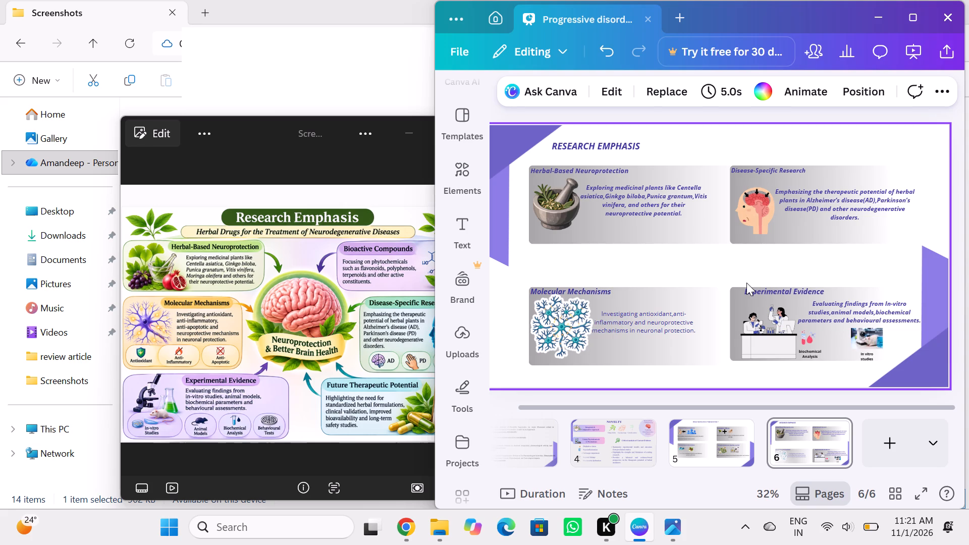
Shift the red drops graphic and its "biochemical Analysis" label slightly toward the mouse photo in the Experimental Evidence card, keeping the label beneath the drops.
left_click(743, 273)
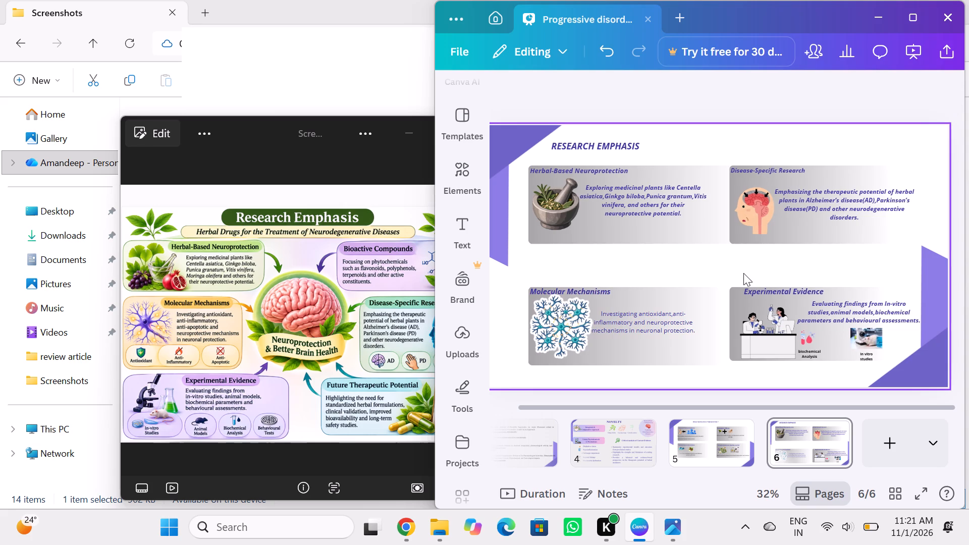
left_click(805, 338)
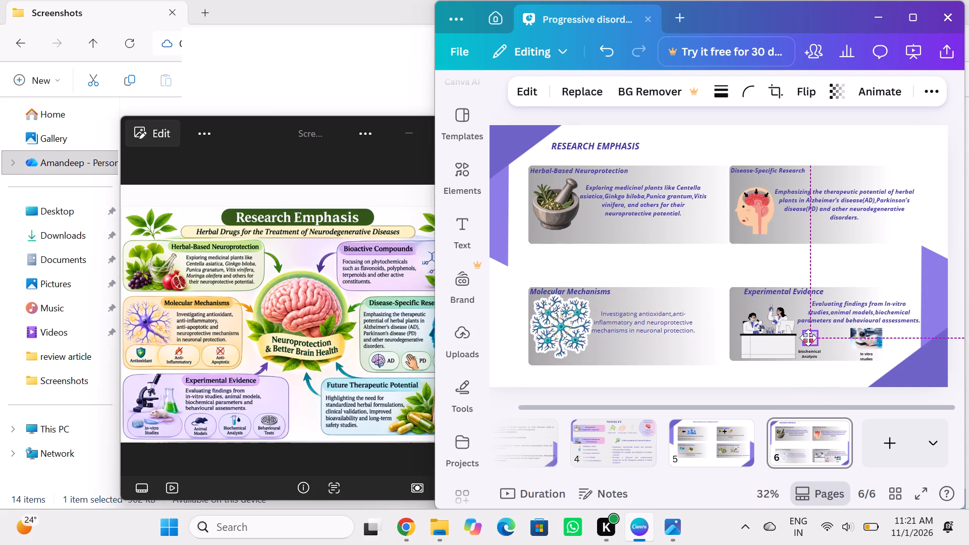
left_click_drag(822, 370, 829, 367)
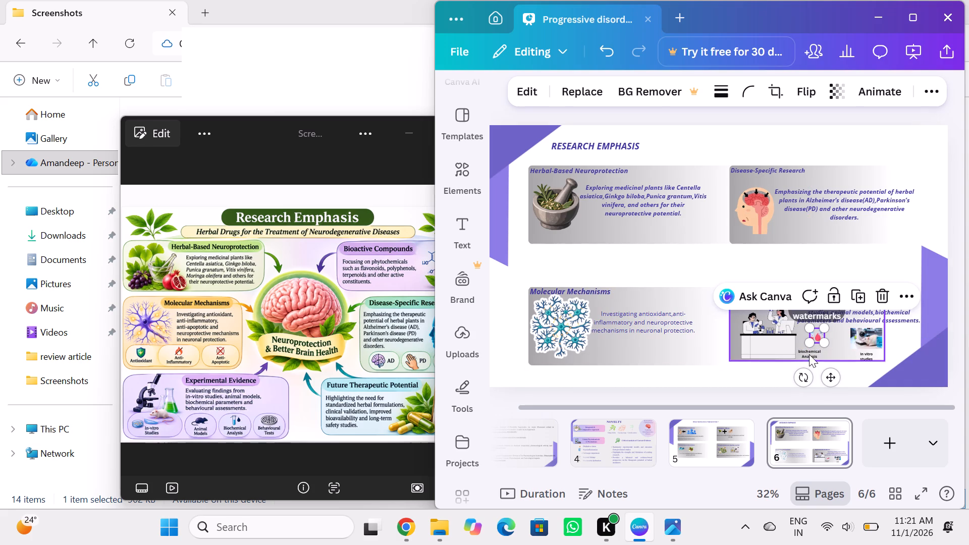
left_click(809, 354)
left_click_drag(827, 393, 827, 393)
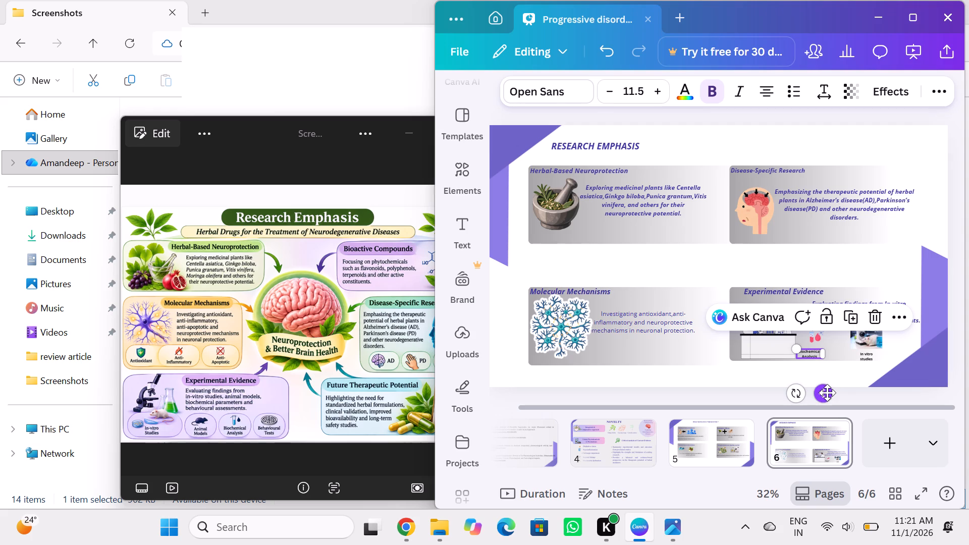
left_click_drag(827, 393, 838, 389)
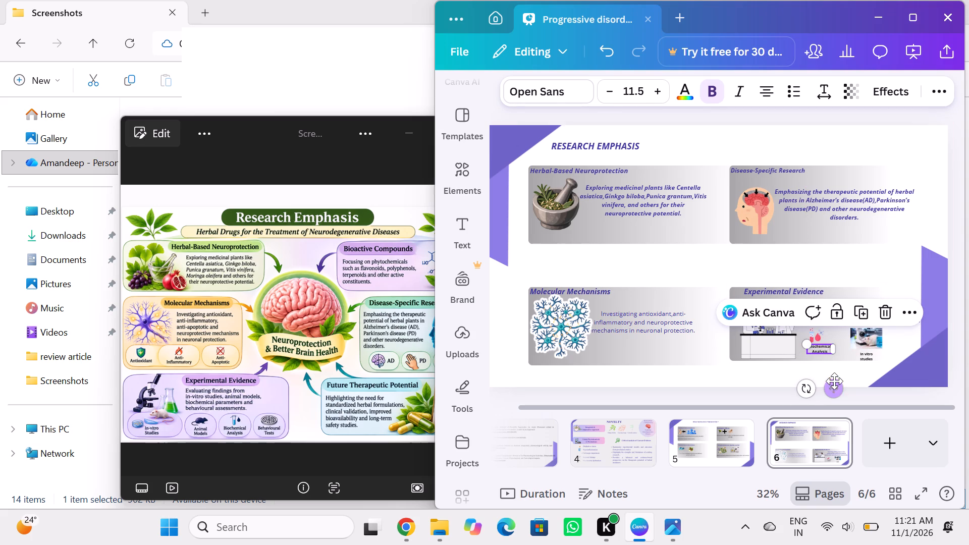
left_click_drag(834, 384, 835, 389)
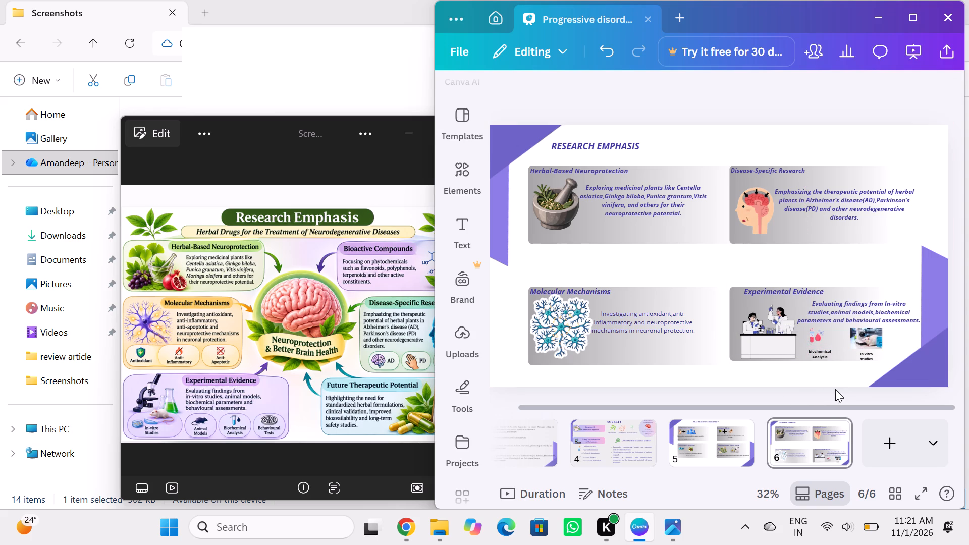
left_click(859, 275)
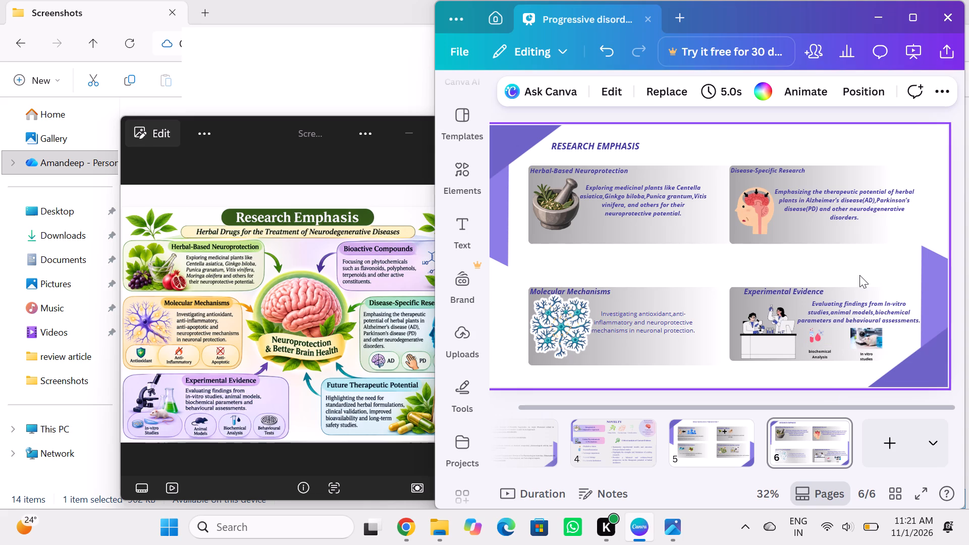
Add a new page after page 6, the Research Emphasis slide.
left_click(880, 430)
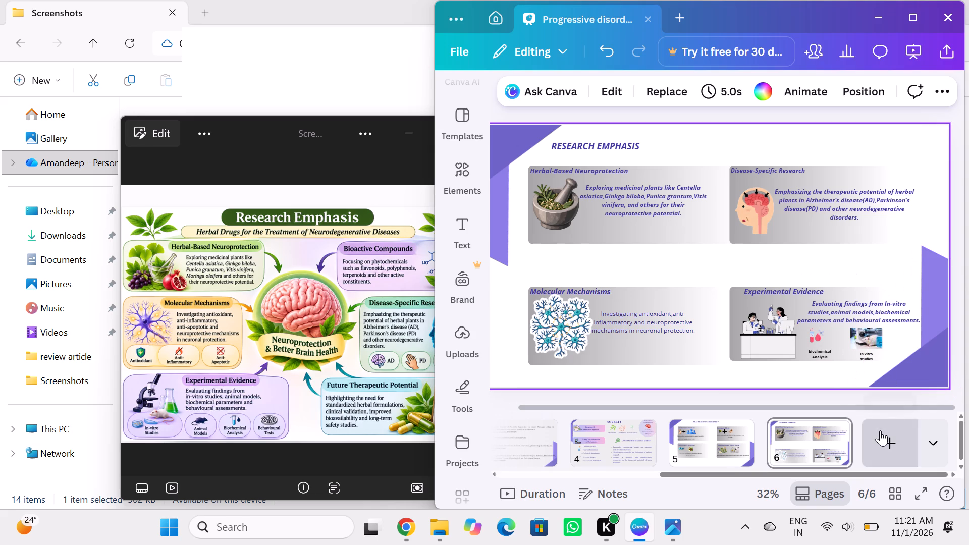
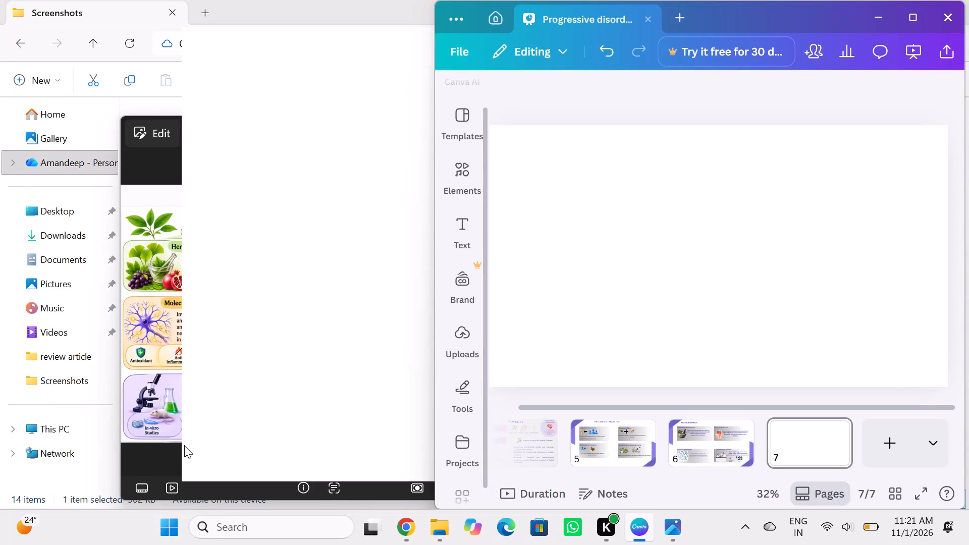
Bring up the "What Remains Unresolved?" reference image in Photos, review presentation pages 6 back to 1 in Canva, and return to blank page 7.
left_click(172, 410)
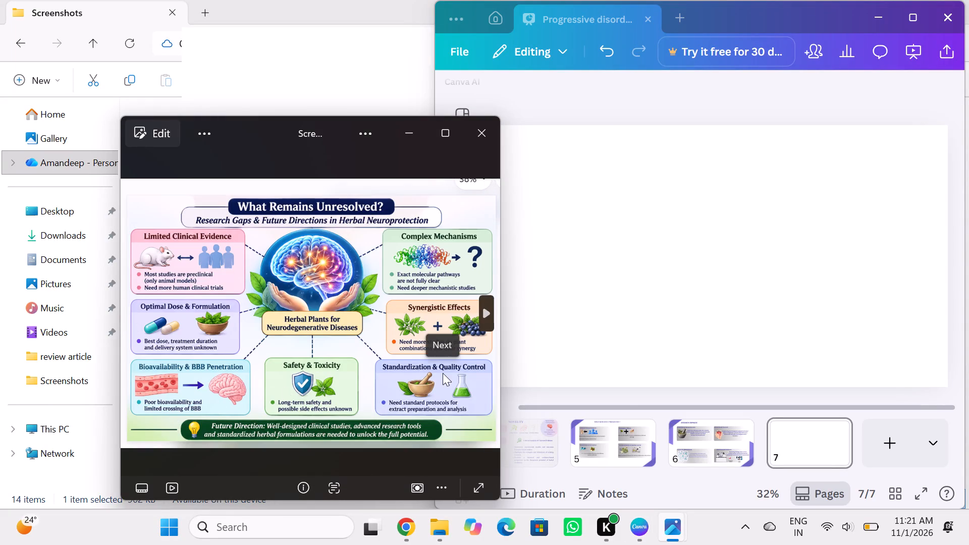
left_click(696, 434)
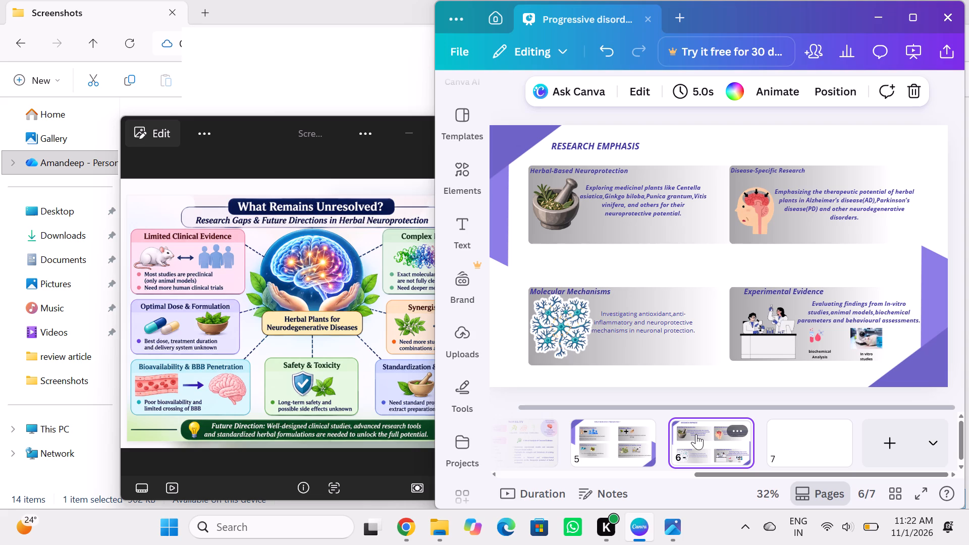
left_click(696, 434)
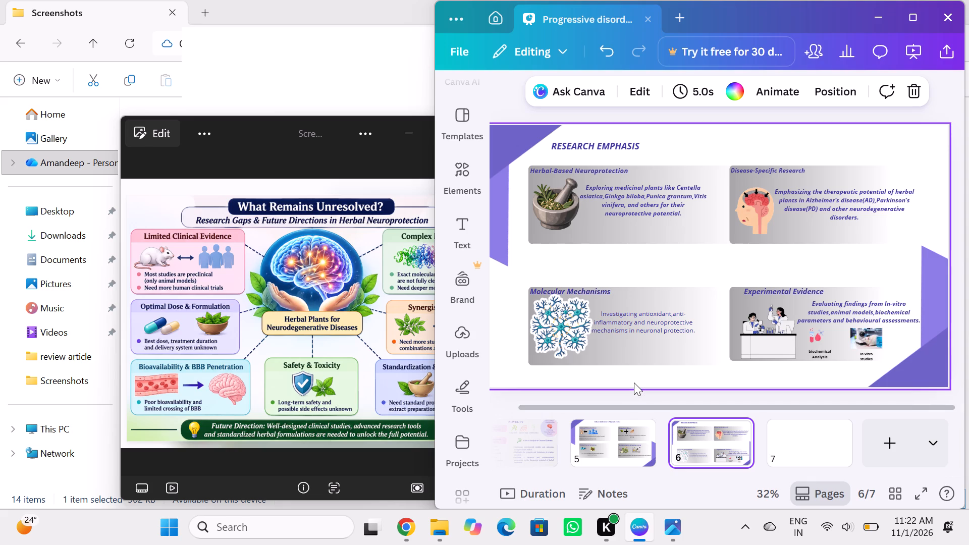
left_click(796, 439)
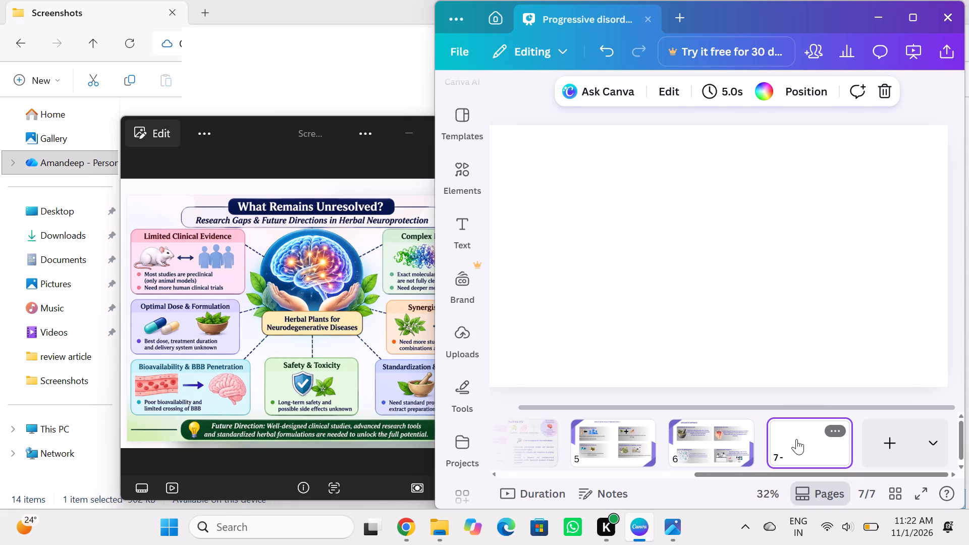
left_click(722, 457)
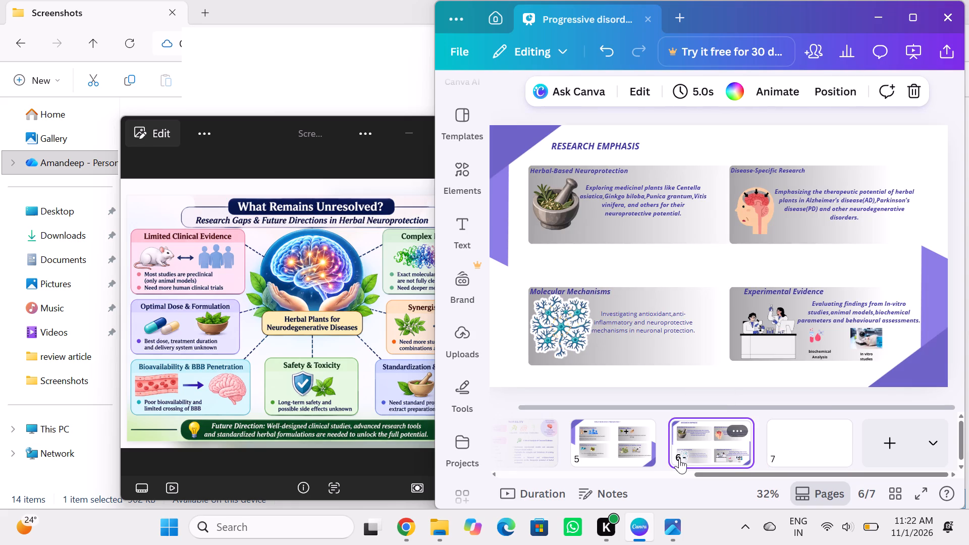
left_click(634, 451)
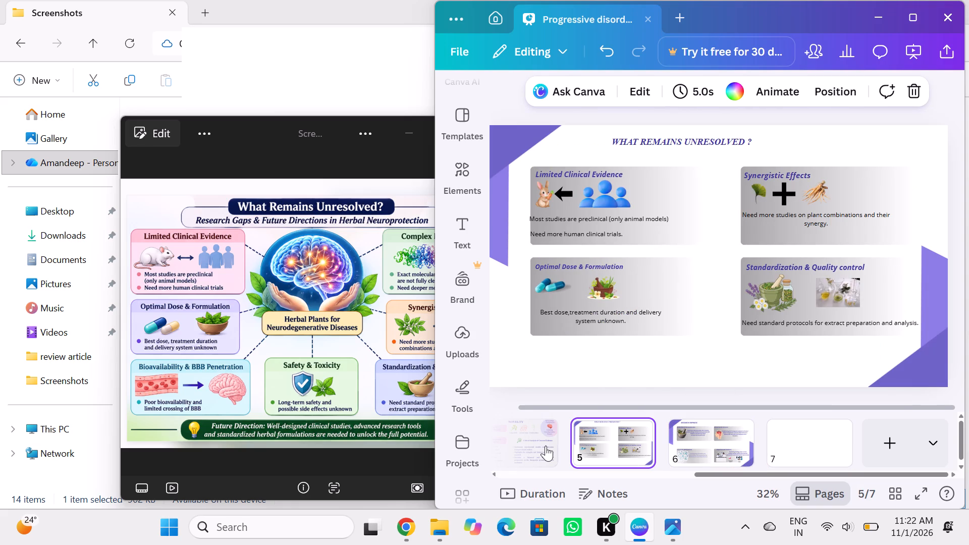
left_click(545, 445)
scroll(545, 445, "right", 1)
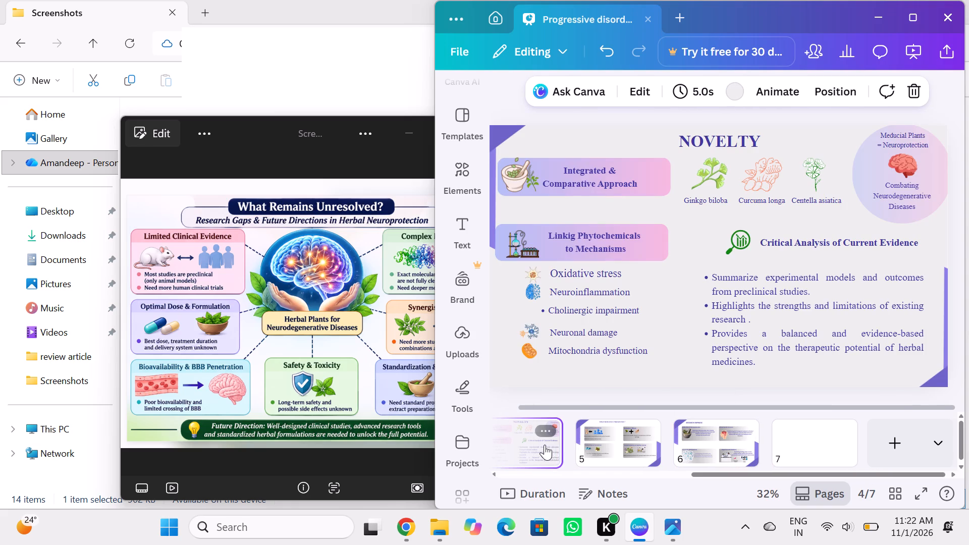
scroll(545, 445, "right", 1)
left_click(545, 445)
scroll(545, 445, "right", 1)
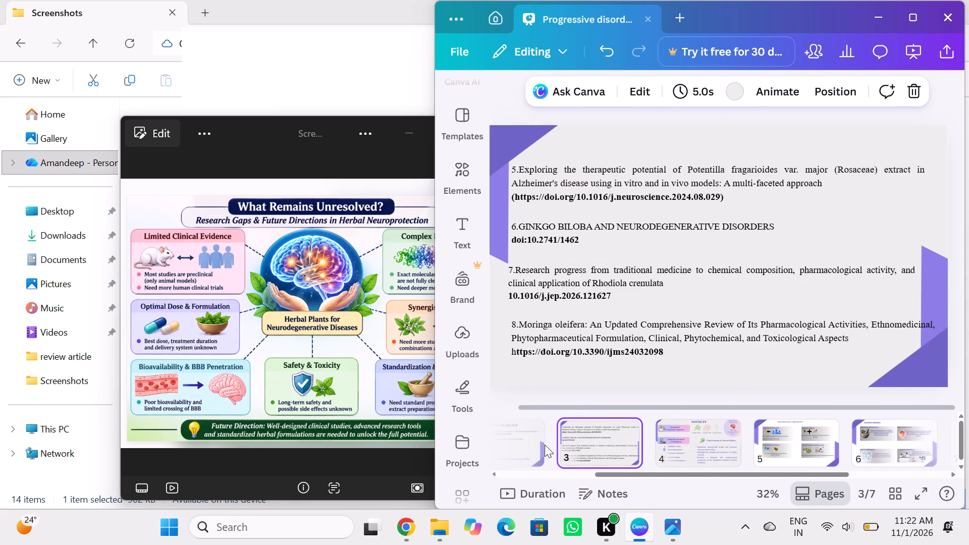
left_click(545, 445)
left_click(536, 444)
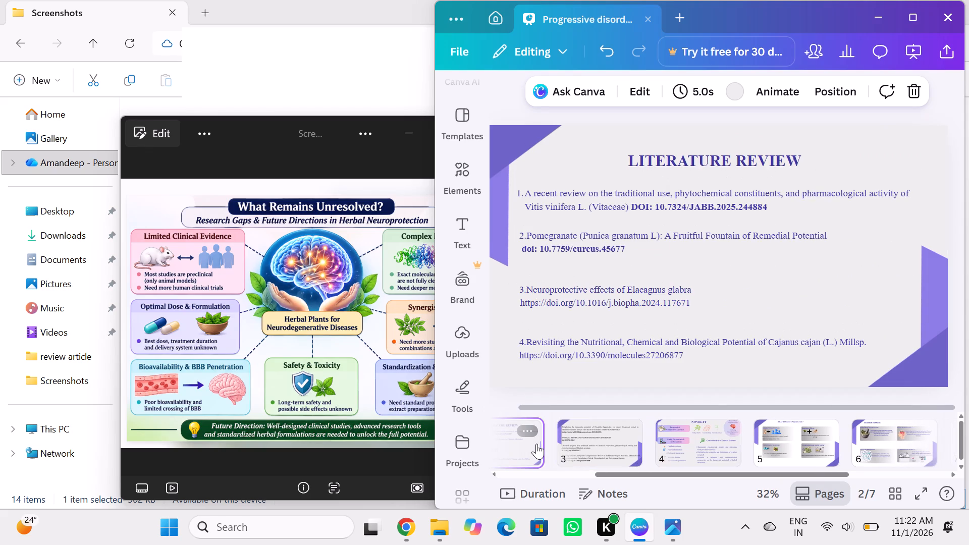
scroll(536, 444, "right", 2)
left_click(536, 444)
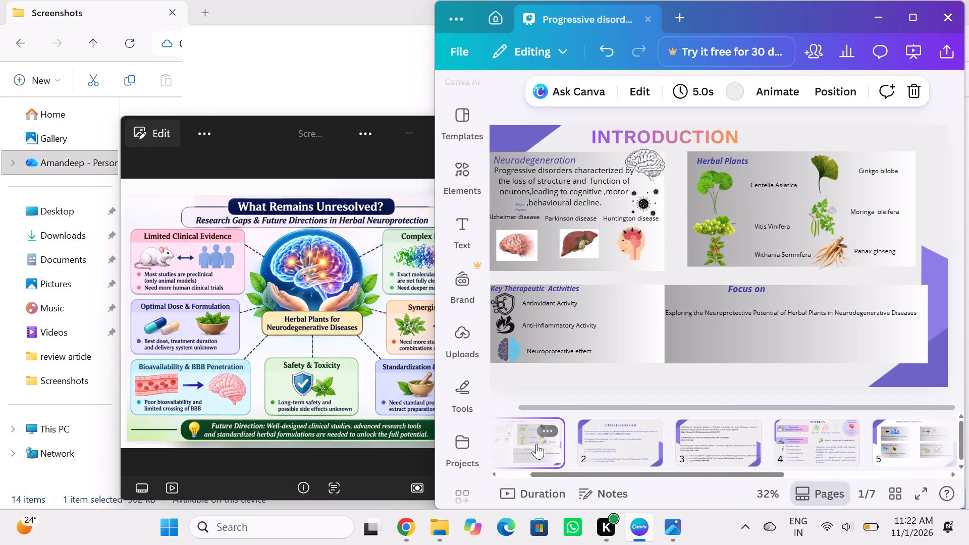
scroll(536, 444, "right", 1)
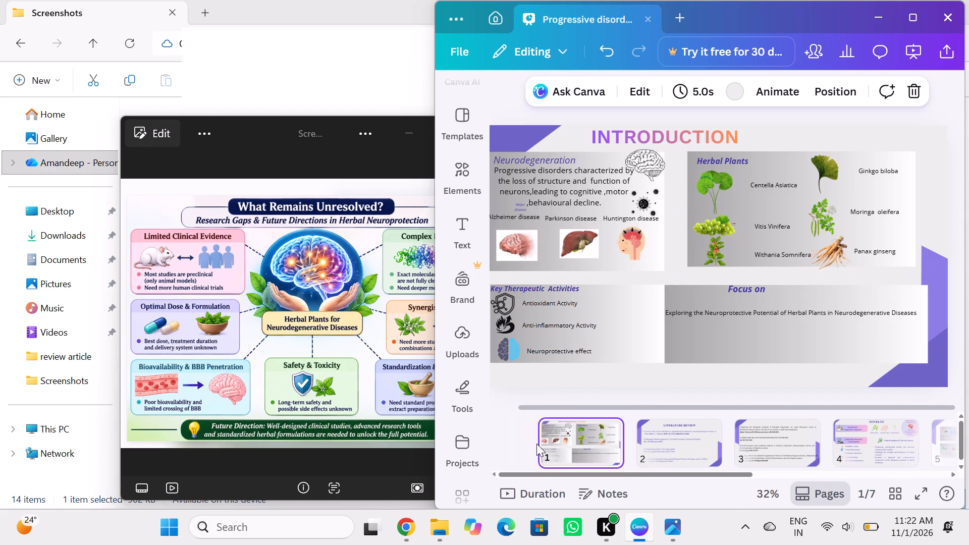
scroll(903, 445, "left", 19)
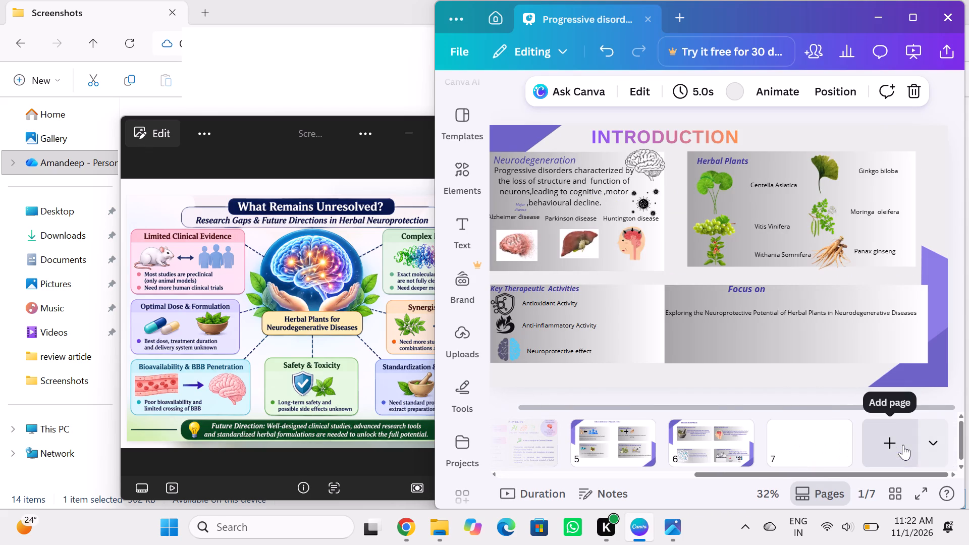
left_click(829, 445)
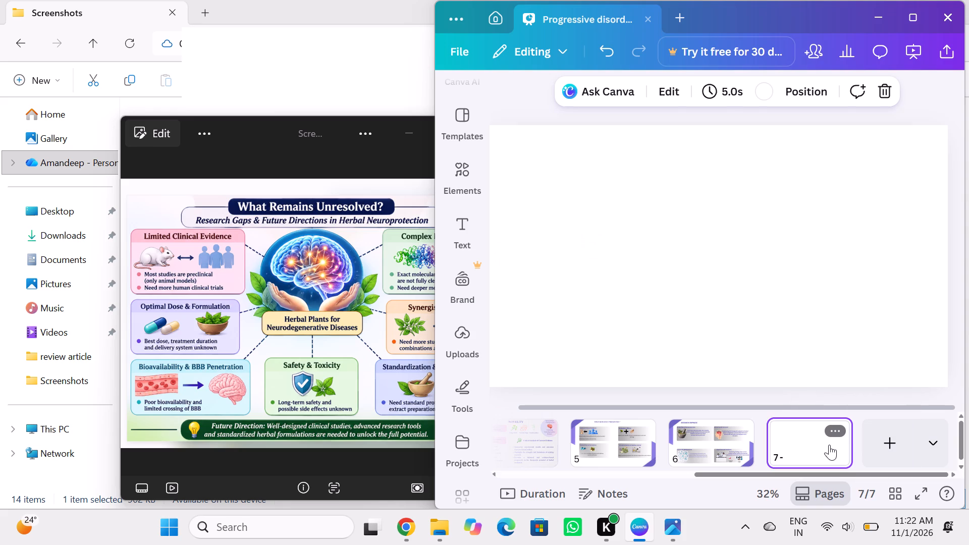